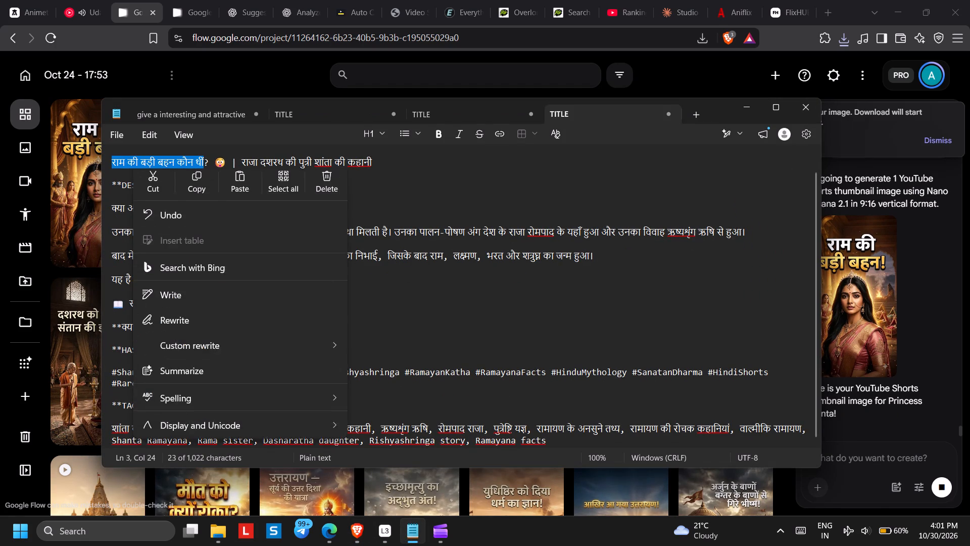
{"action": "left_click", "coordinate": [191, 202]}
{"action": "left_click", "coordinate": [226, 526]}
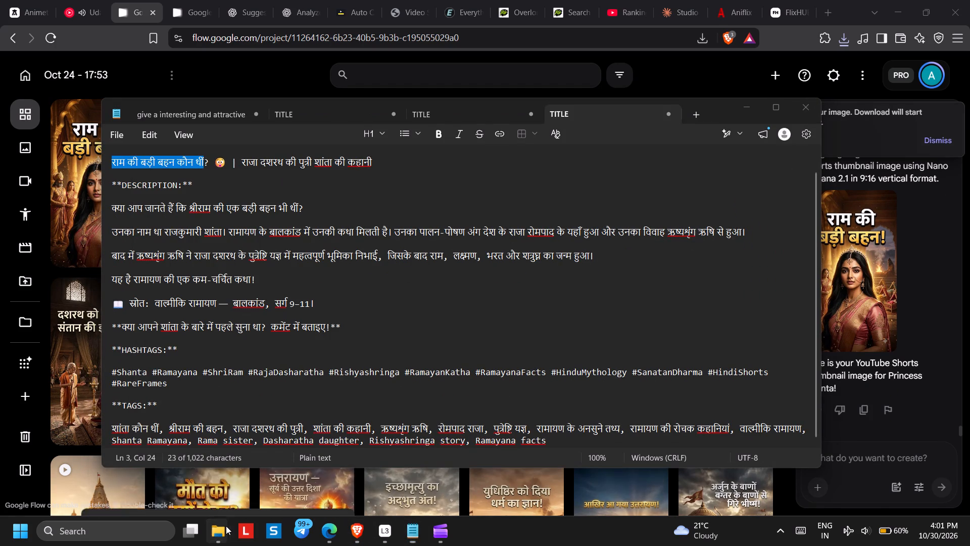
{"action": "left_click", "coordinate": [185, 472]}
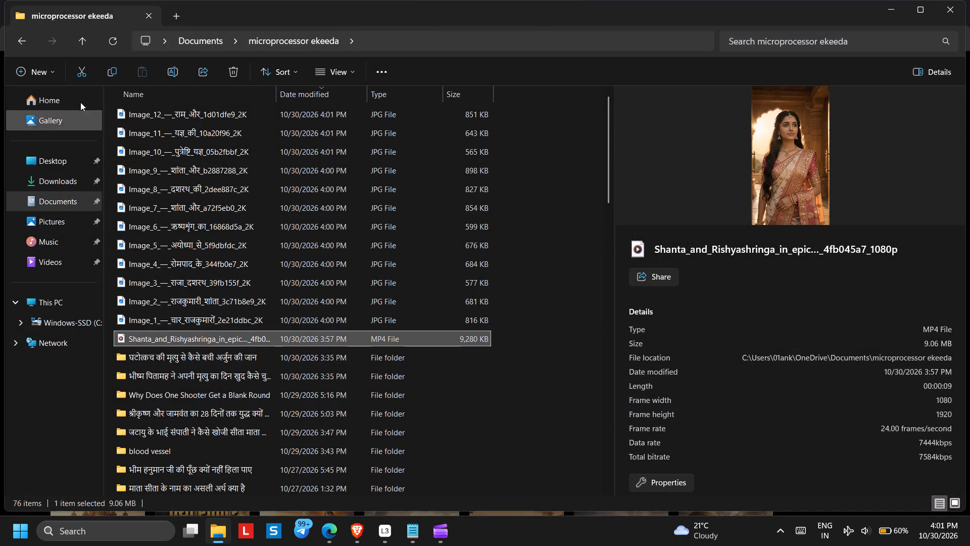
{"action": "left_click", "coordinate": [16, 72]}
{"action": "left_click", "coordinate": [63, 95]}
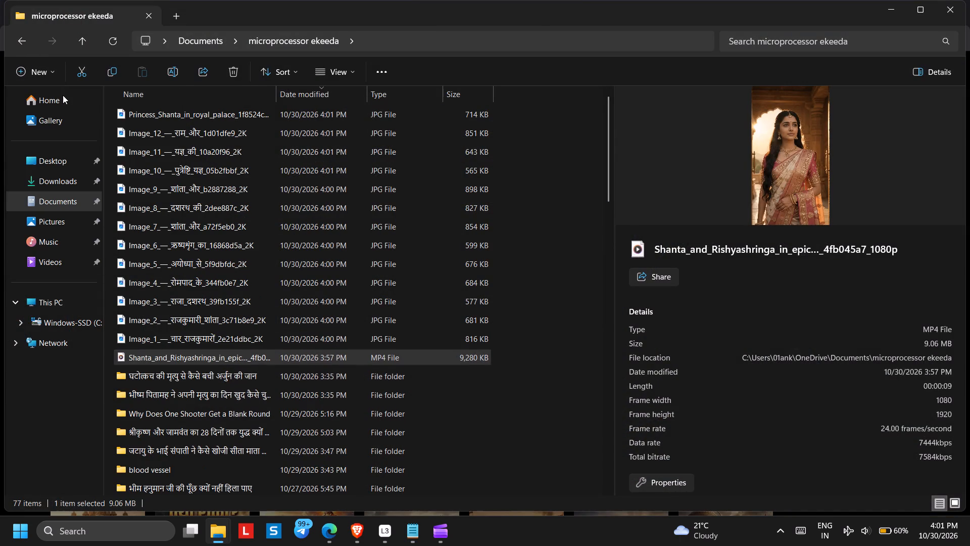
{"action": "key", "text": "ctrl+v"}
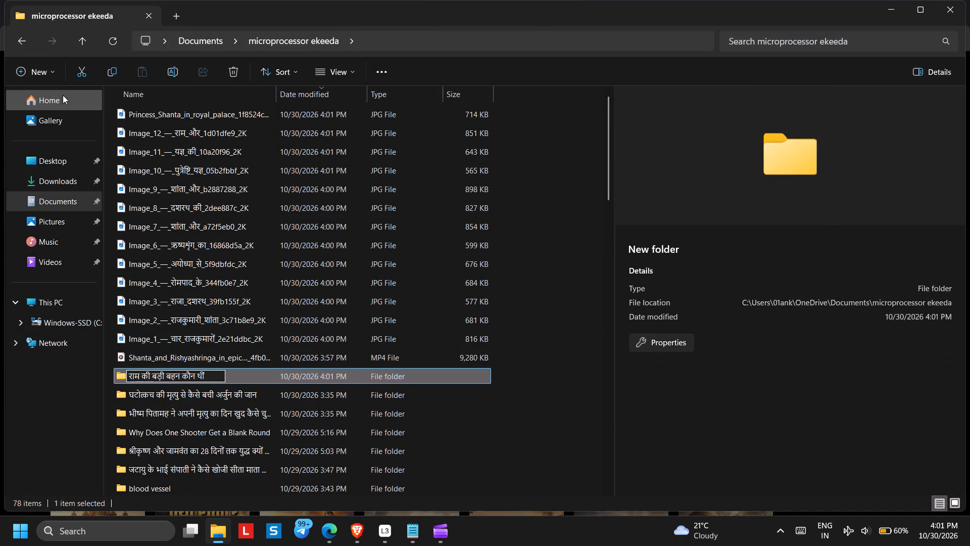
{"action": "key", "text": "Return"}
Move the twelve numbered images, the thumbnail and the Shanta video into the राम की बड़ी बहन कौन थीं folder.
{"action": "left_click_drag", "start_coordinate": [113, 109], "coordinate": [177, 351]}
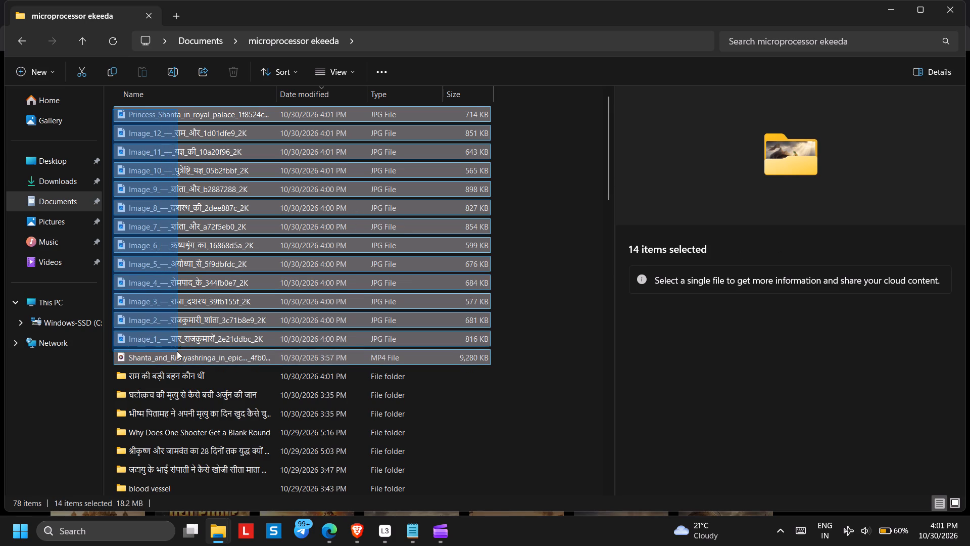
{"action": "left_click_drag", "start_coordinate": [177, 351], "coordinate": [186, 356]}
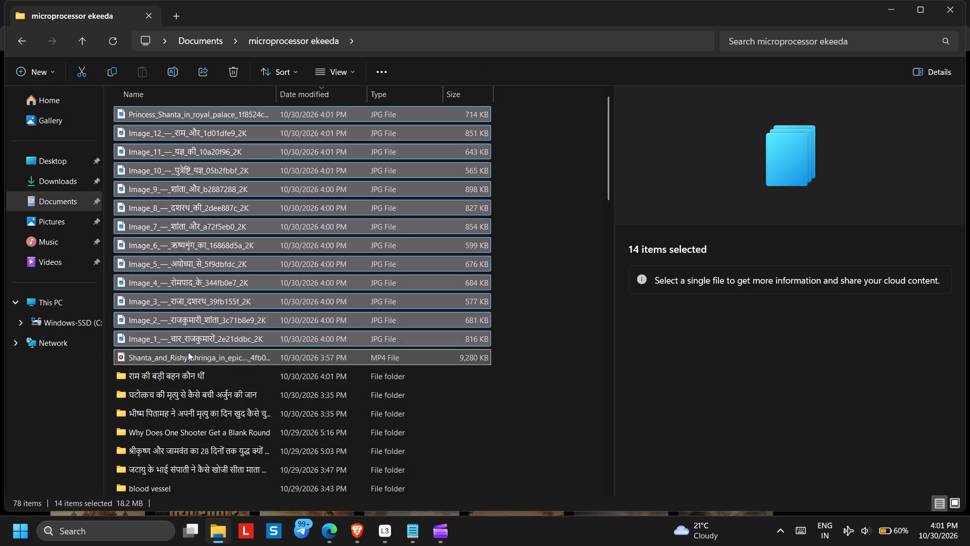
{"action": "left_click_drag", "start_coordinate": [188, 352], "coordinate": [191, 370]}
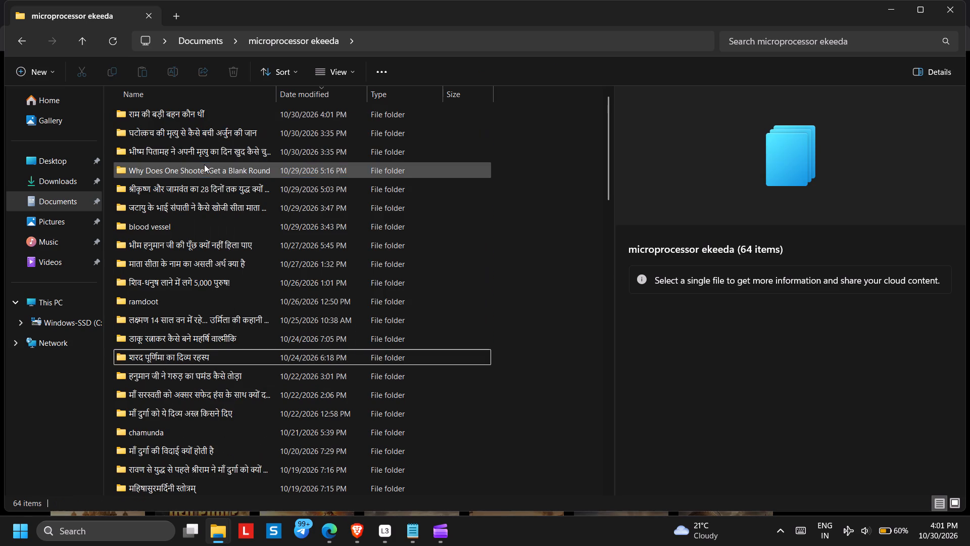
Switch to Clipchamp and open the file selection for importing media.
{"action": "left_click", "coordinate": [439, 527]}
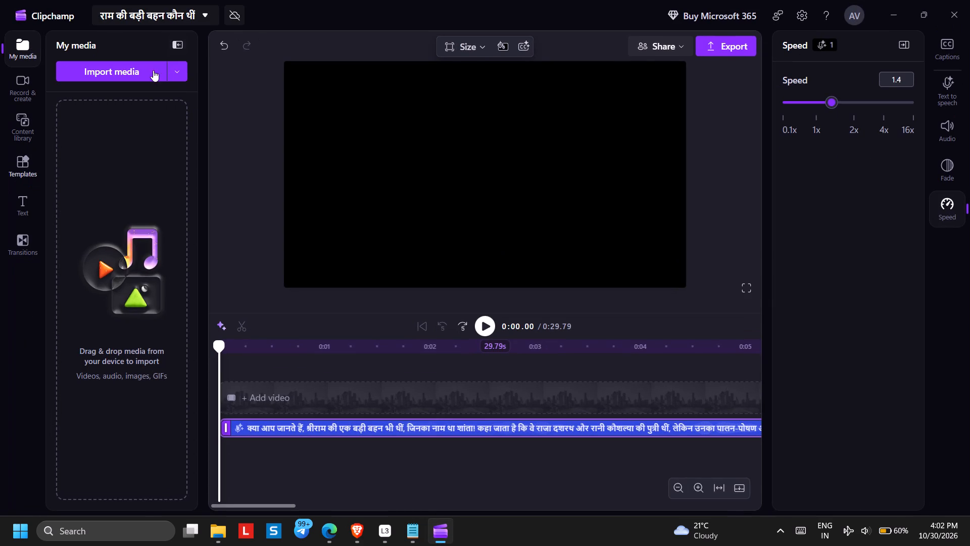
{"action": "left_click", "coordinate": [135, 78]}
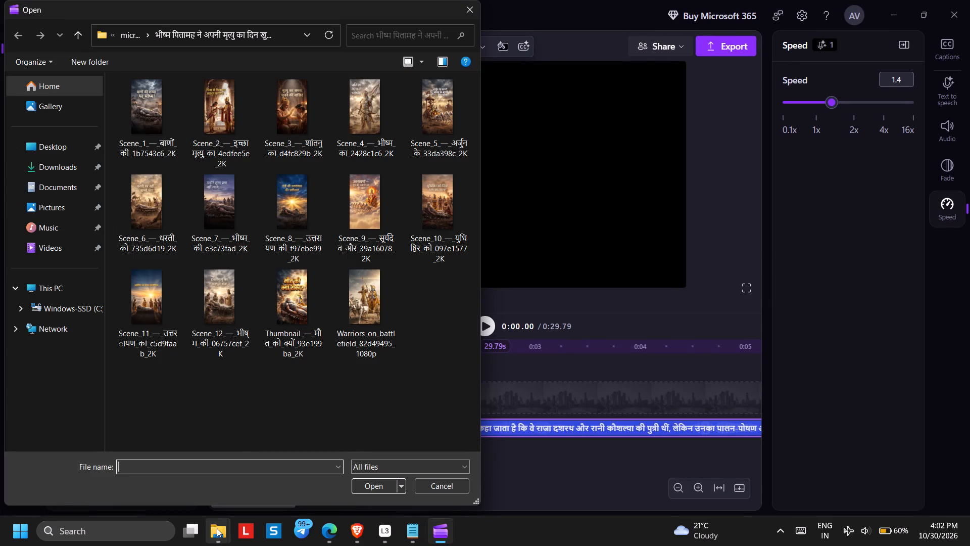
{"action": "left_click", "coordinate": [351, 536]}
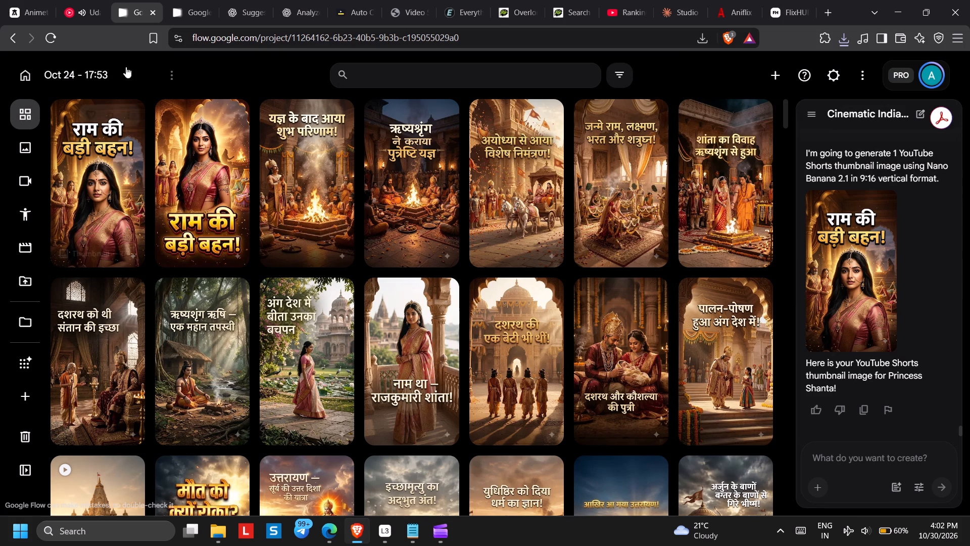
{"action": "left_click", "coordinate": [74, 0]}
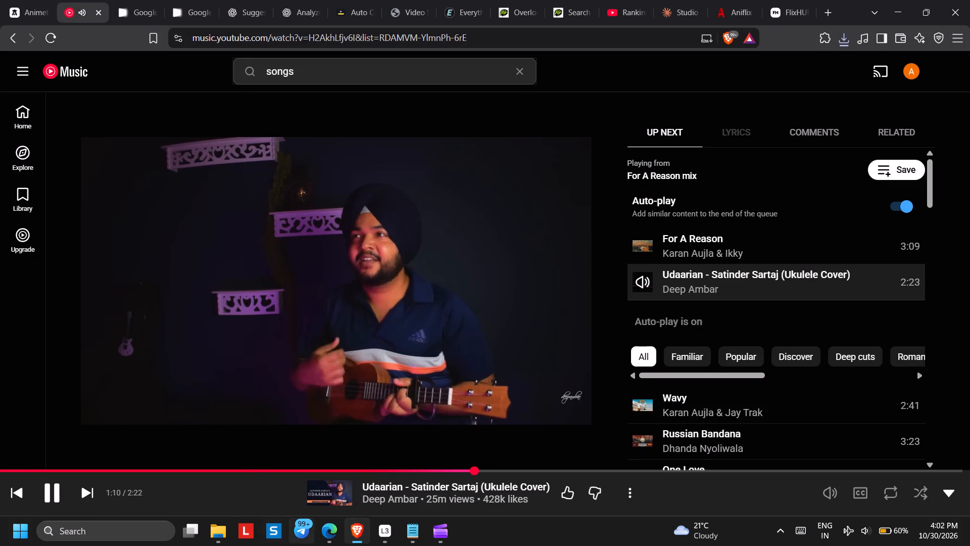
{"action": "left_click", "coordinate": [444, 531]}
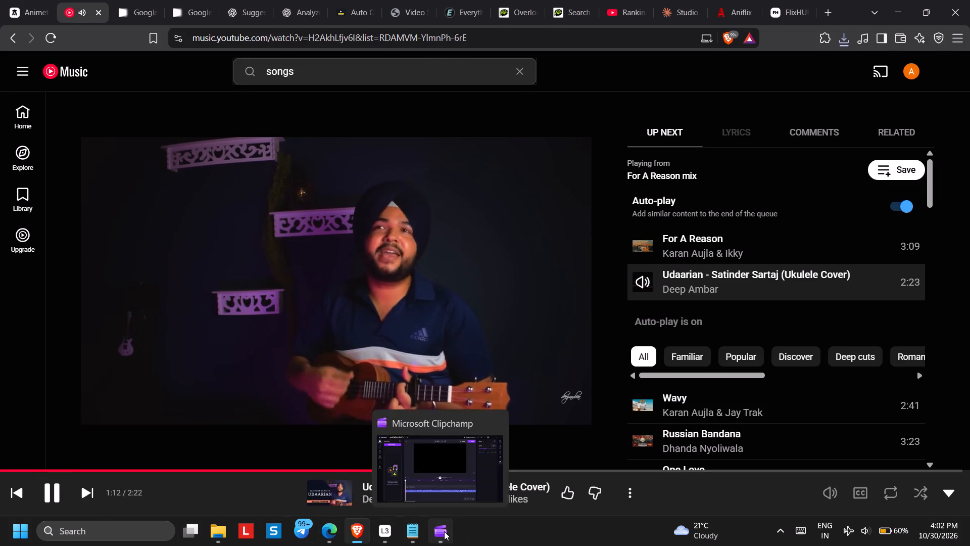
Import all images, the thumbnail and the video from the राम की बड़ी बहन कौन थीं folder into the Clipchamp project.
{"action": "left_click", "coordinate": [132, 34]}
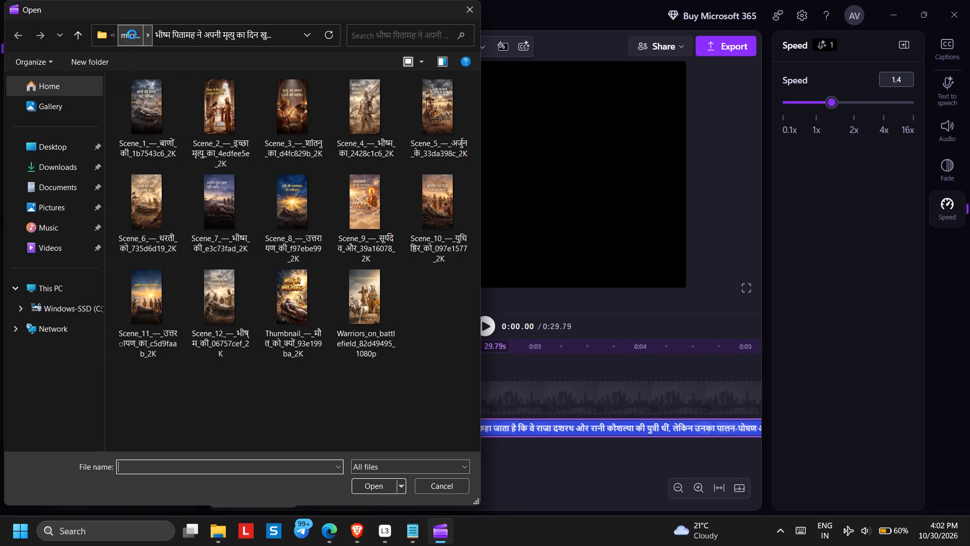
{"action": "scroll", "coordinate": [307, 315], "scroll_direction": "up", "scroll_amount": 10}
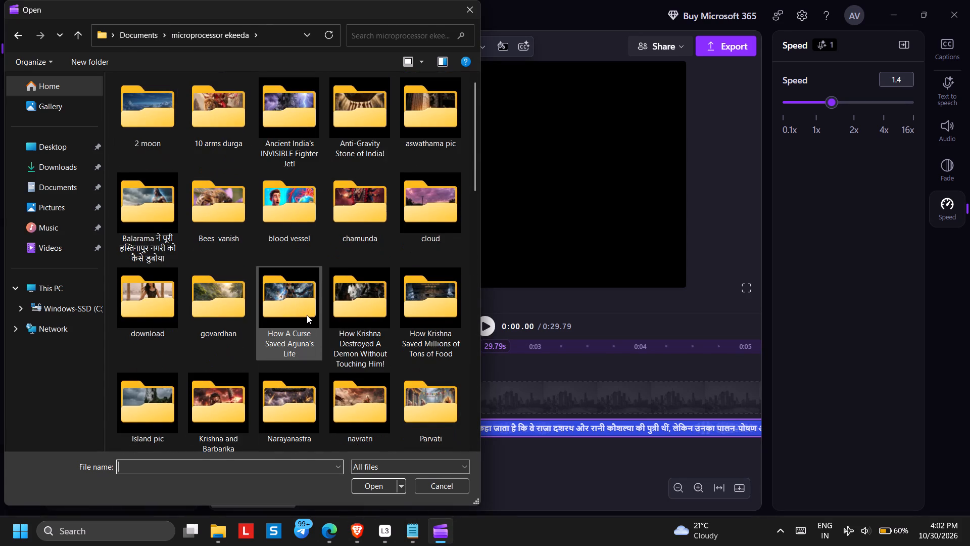
{"action": "scroll", "coordinate": [307, 315], "scroll_direction": "down", "scroll_amount": 3}
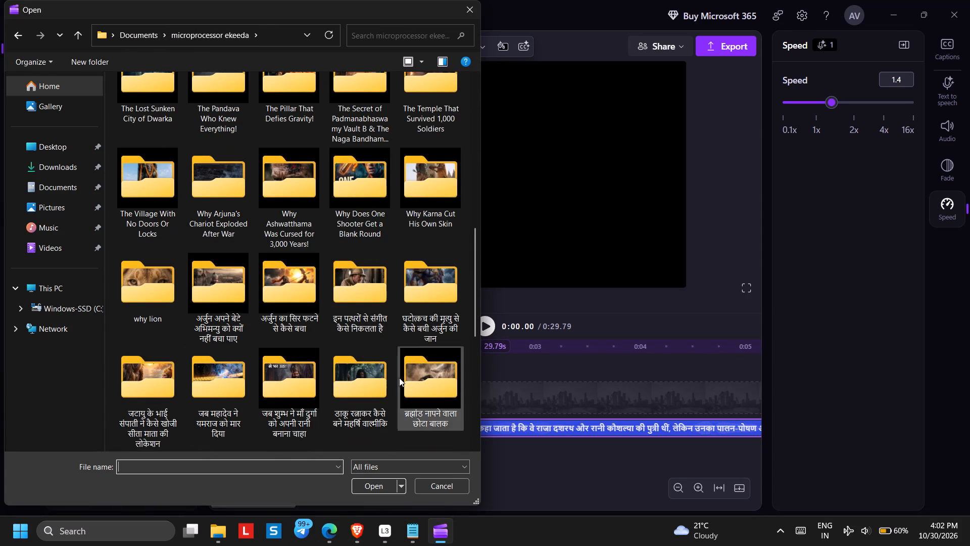
{"action": "scroll", "coordinate": [324, 388], "scroll_direction": "down", "scroll_amount": 9}
{"action": "scroll", "coordinate": [324, 388], "scroll_direction": "up", "scroll_amount": 1}
{"action": "scroll", "coordinate": [324, 388], "scroll_direction": "down", "scroll_amount": 1}
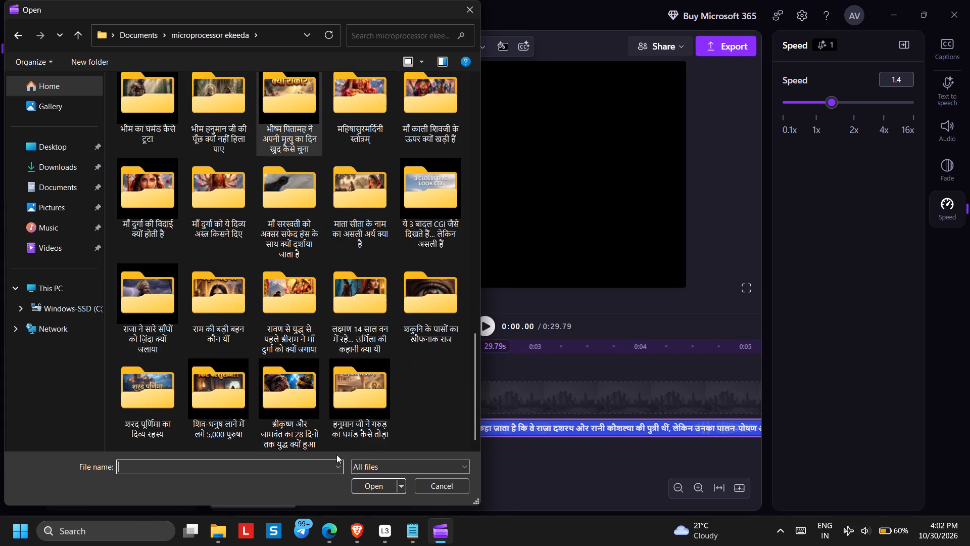
{"action": "double_click", "coordinate": [240, 311]}
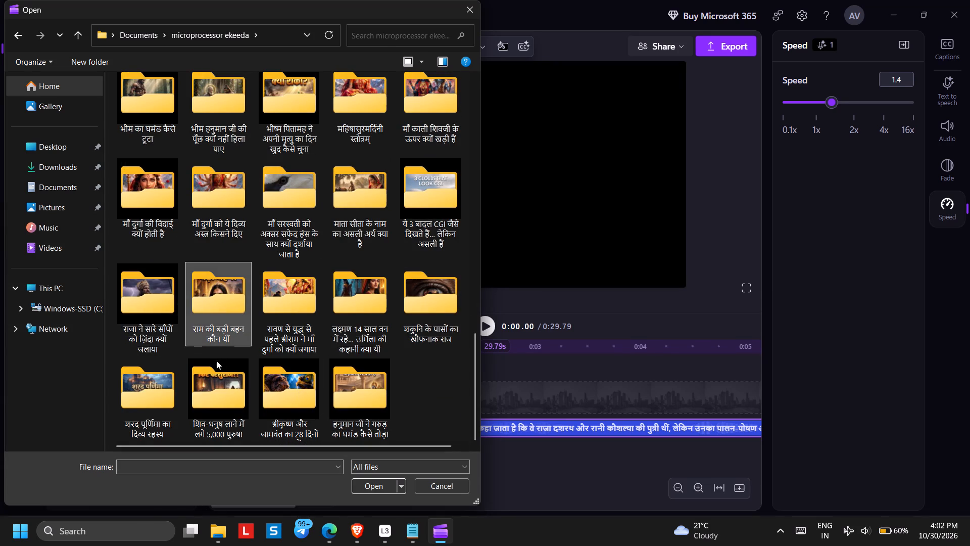
{"action": "left_click_drag", "start_coordinate": [153, 392], "coordinate": [437, 125]}
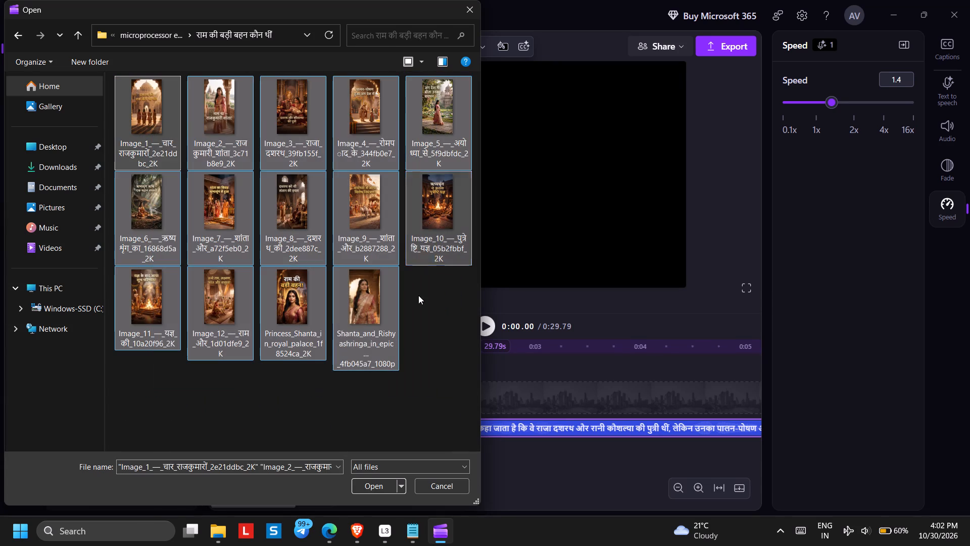
{"action": "left_click", "coordinate": [372, 493]}
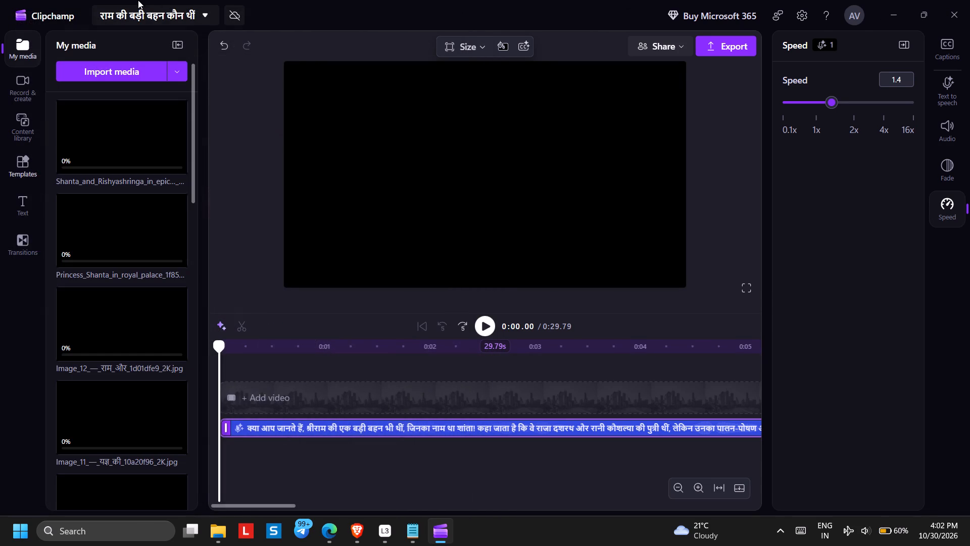
Add the Shanta and Rishyashringa video followed by Images 1 to 6 in numbered order to the timeline.
{"action": "scroll", "coordinate": [101, 354], "scroll_direction": "down", "scroll_amount": 1}
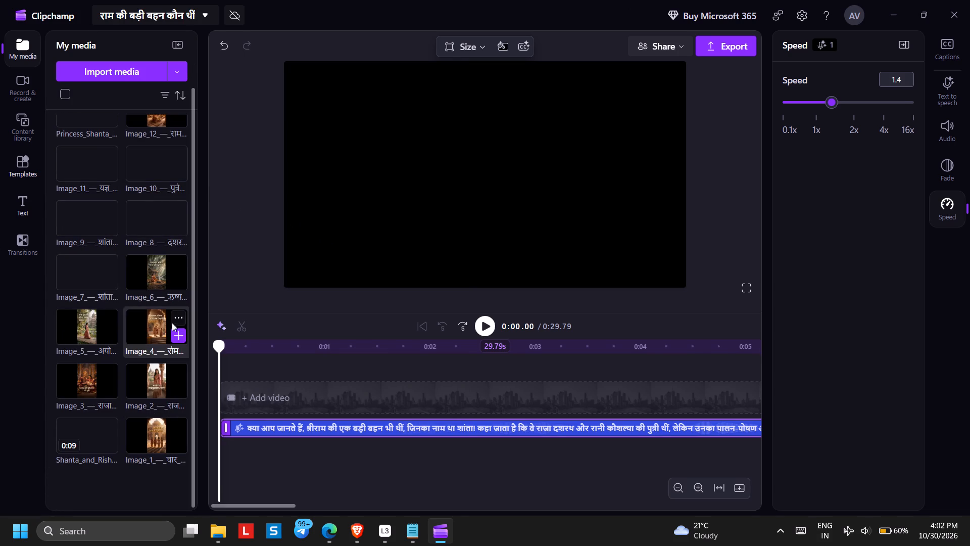
{"action": "left_click", "coordinate": [107, 442]}
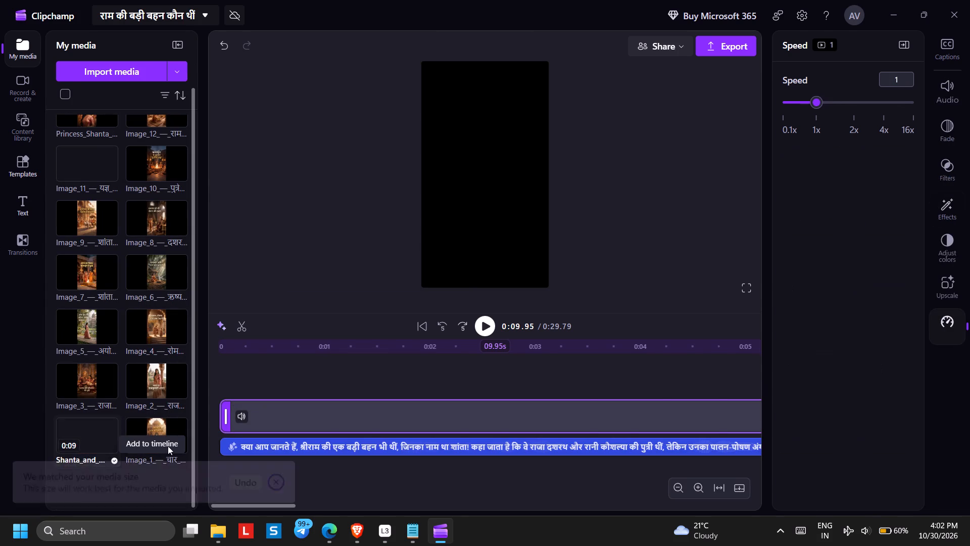
{"action": "left_click", "coordinate": [175, 444]}
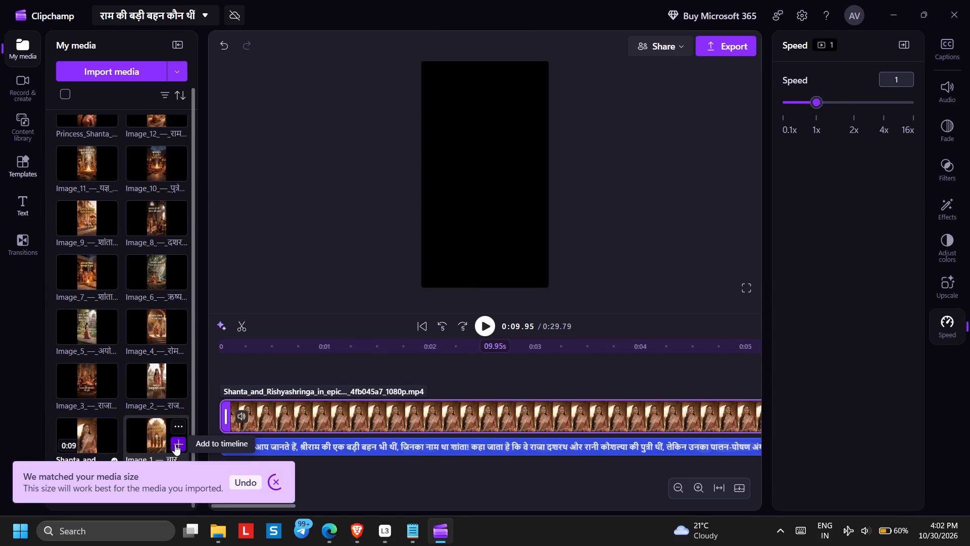
{"action": "left_click", "coordinate": [175, 389]}
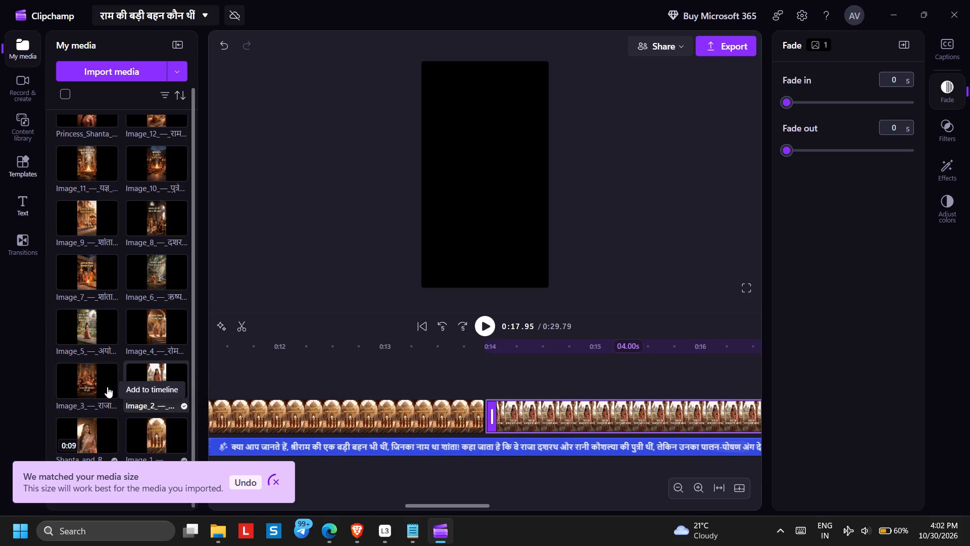
{"action": "left_click", "coordinate": [107, 387]}
{"action": "left_click", "coordinate": [174, 333]}
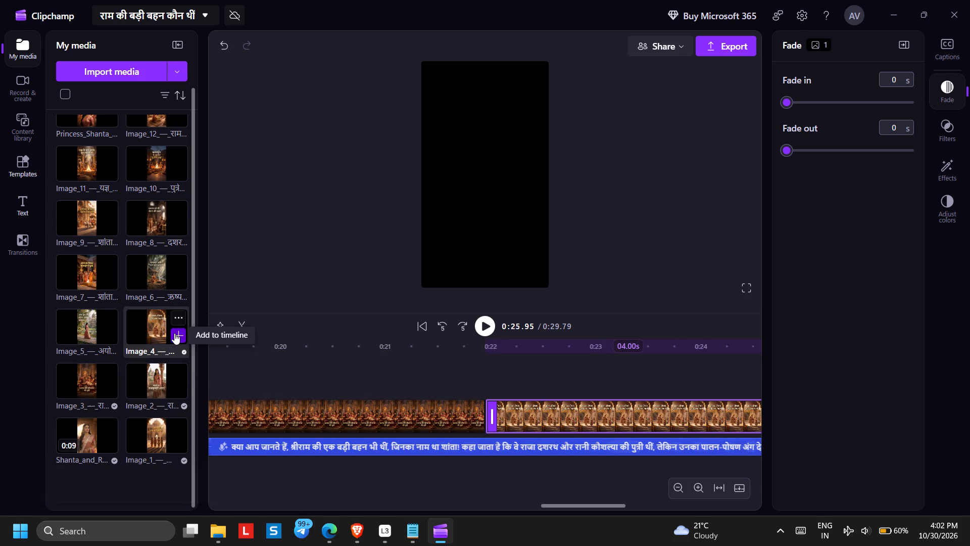
{"action": "left_click", "coordinate": [106, 336]}
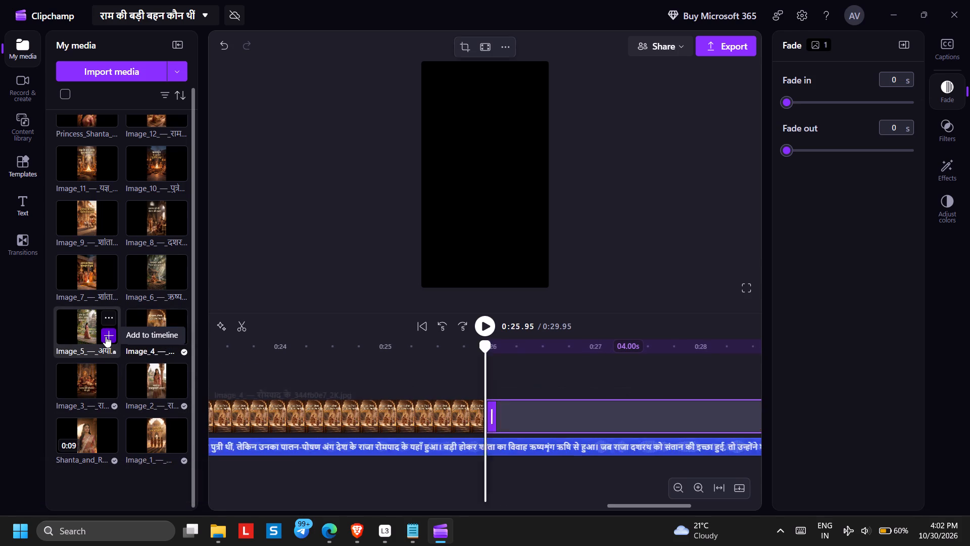
{"action": "left_click", "coordinate": [175, 276]}
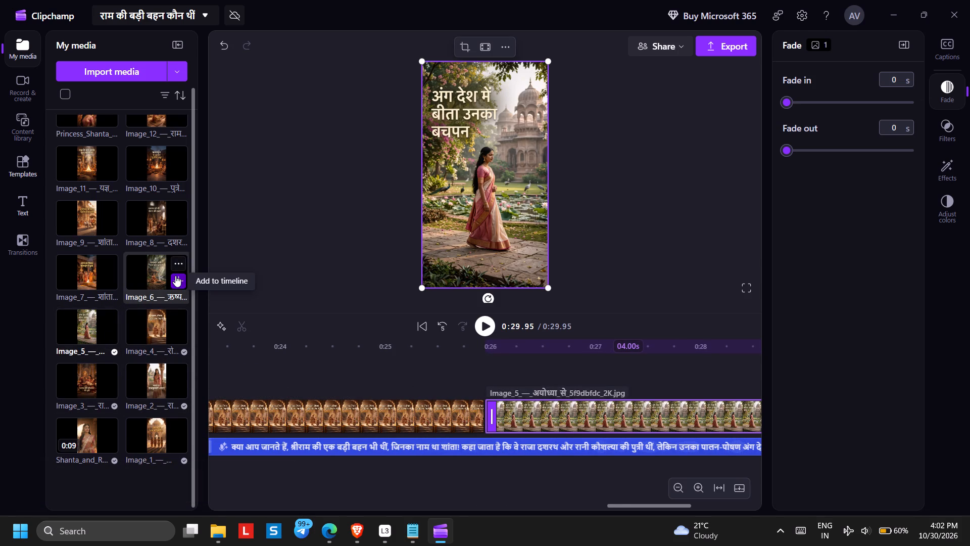
Add Images 7 to 12 to the timeline in numbered order and return the playhead to the start.
{"action": "left_click", "coordinate": [108, 283]}
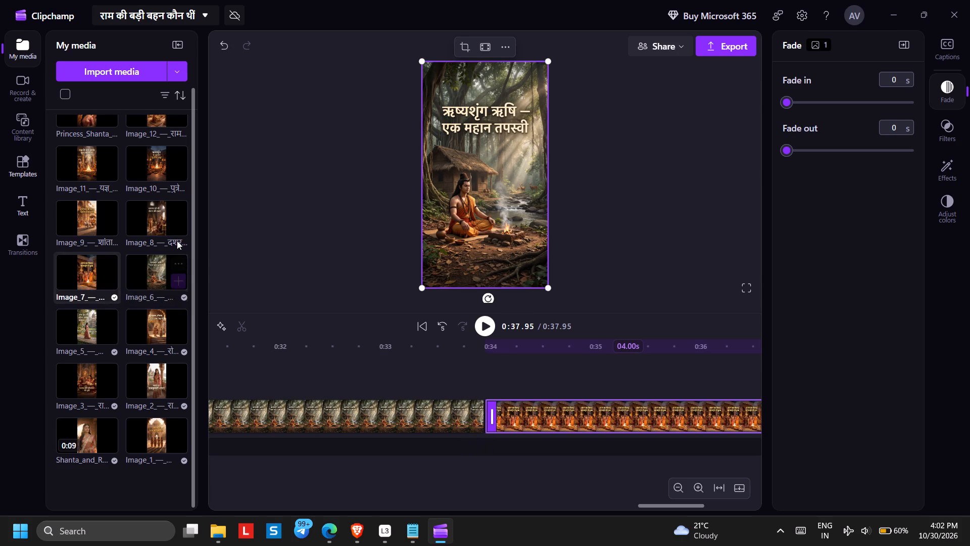
{"action": "left_click", "coordinate": [177, 226]}
{"action": "left_click", "coordinate": [104, 227]}
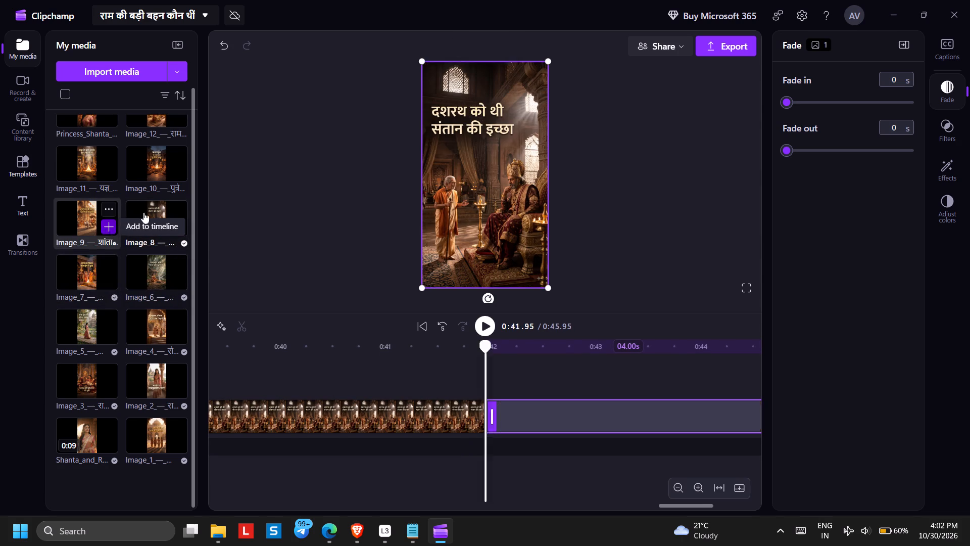
{"action": "left_click", "coordinate": [180, 175]}
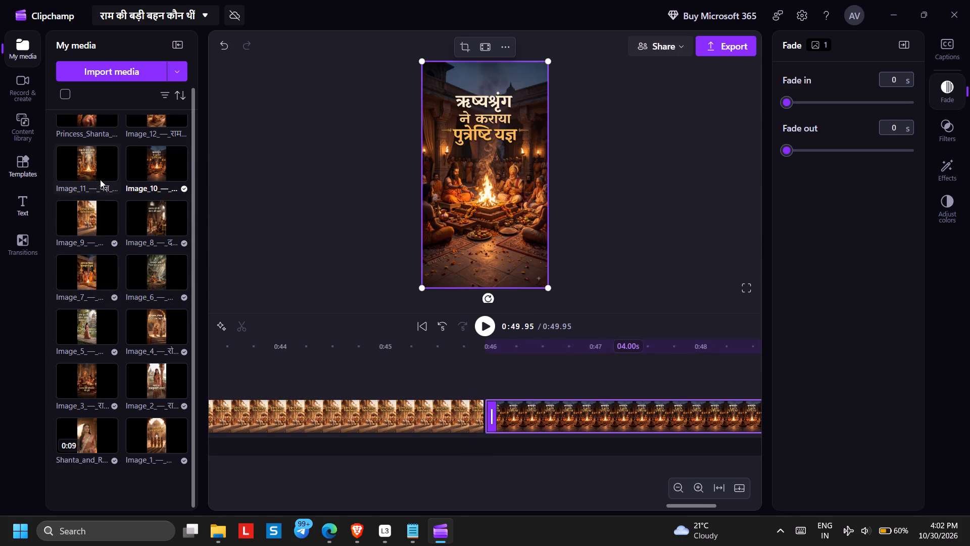
{"action": "left_click", "coordinate": [111, 169]}
{"action": "scroll", "coordinate": [164, 180], "scroll_direction": "up", "scroll_amount": 2}
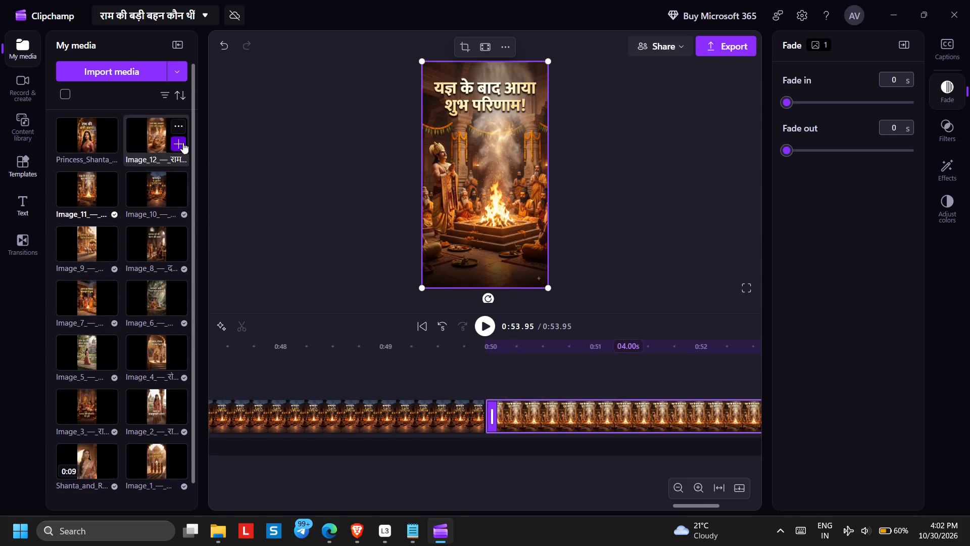
{"action": "left_click", "coordinate": [182, 143]}
{"action": "left_click", "coordinate": [417, 329]}
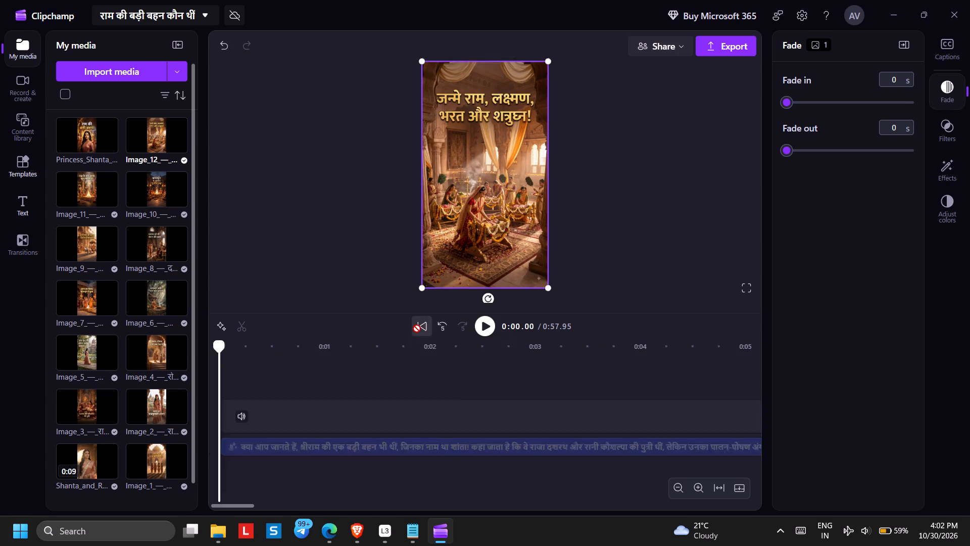
Switch to Brave, skip to the next YouTube Music song, pause it, and return to Clipchamp.
{"action": "left_click", "coordinate": [361, 533]}
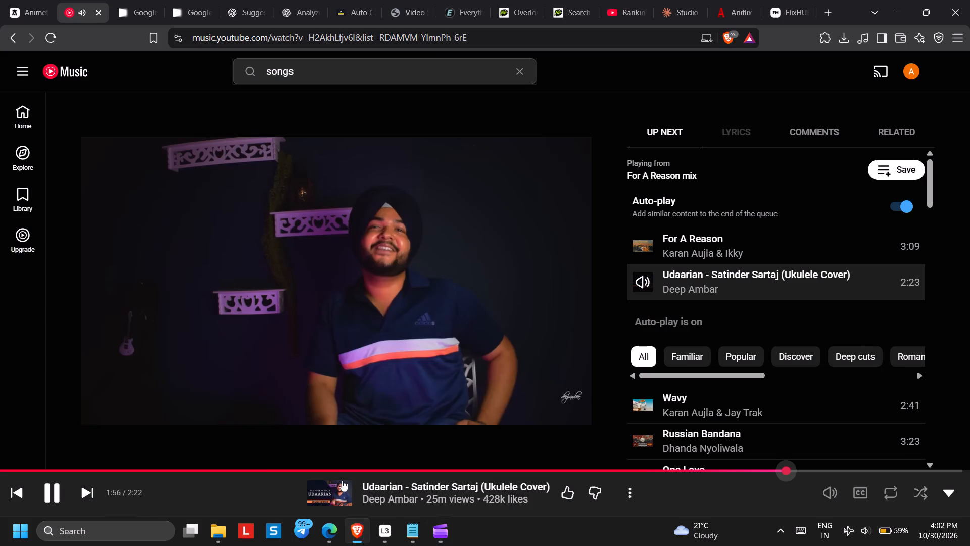
{"action": "left_click", "coordinate": [91, 496]}
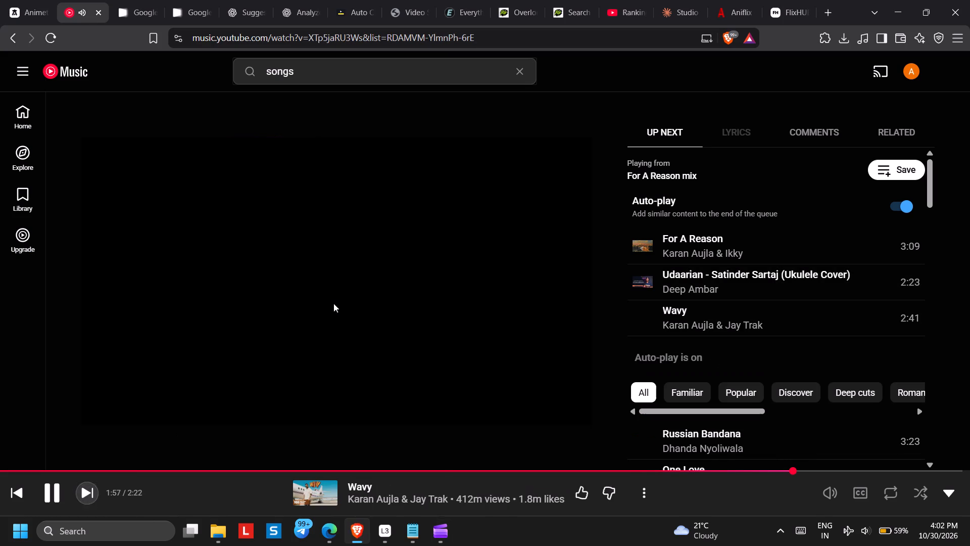
{"action": "left_click", "coordinate": [333, 303]}
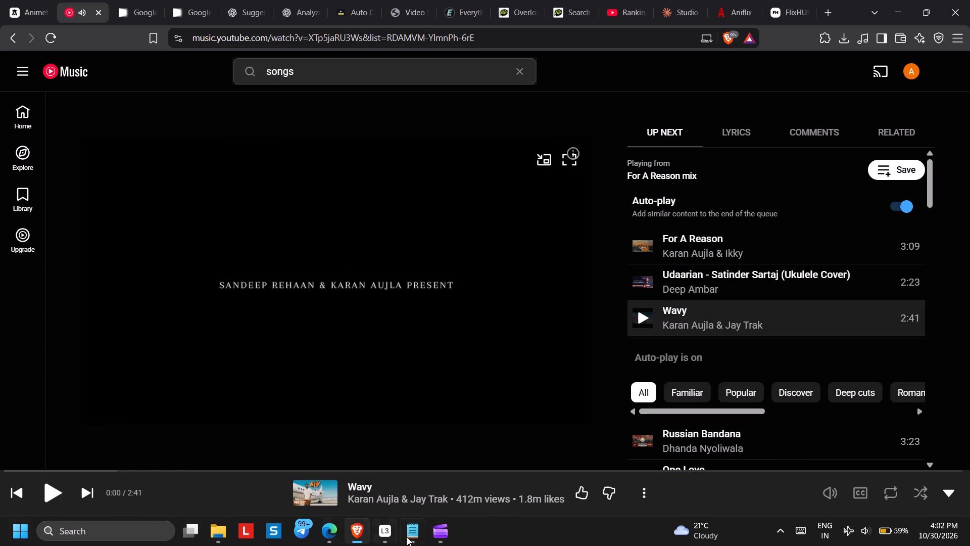
{"action": "left_click", "coordinate": [434, 541]}
Mute the audio of the opening Shanta and Rishyashringa video on the timeline.
{"action": "left_click", "coordinate": [481, 327]}
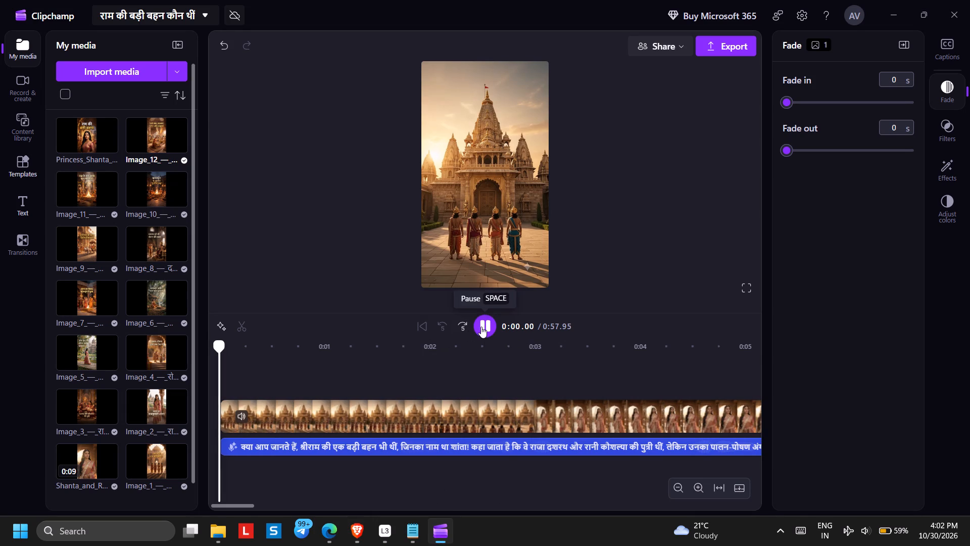
{"action": "left_click", "coordinate": [481, 327]}
{"action": "left_click", "coordinate": [240, 421]}
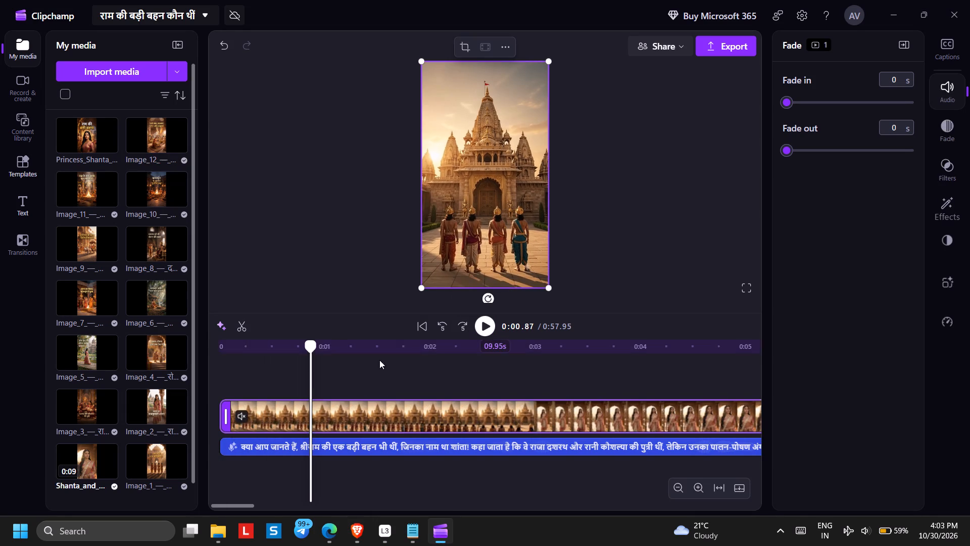
Preview the opening video and Image 1 against the voiceover to check how the visuals match the narration.
{"action": "left_click", "coordinate": [491, 334]}
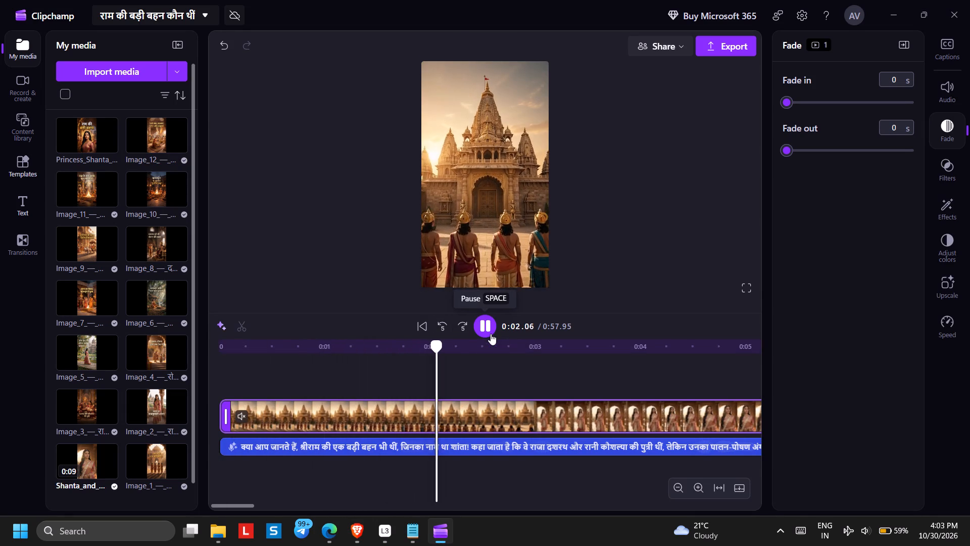
{"action": "left_click", "coordinate": [491, 334]}
{"action": "left_click", "coordinate": [491, 334]}
{"action": "left_click", "coordinate": [491, 334]}
{"action": "left_click", "coordinate": [491, 334]}
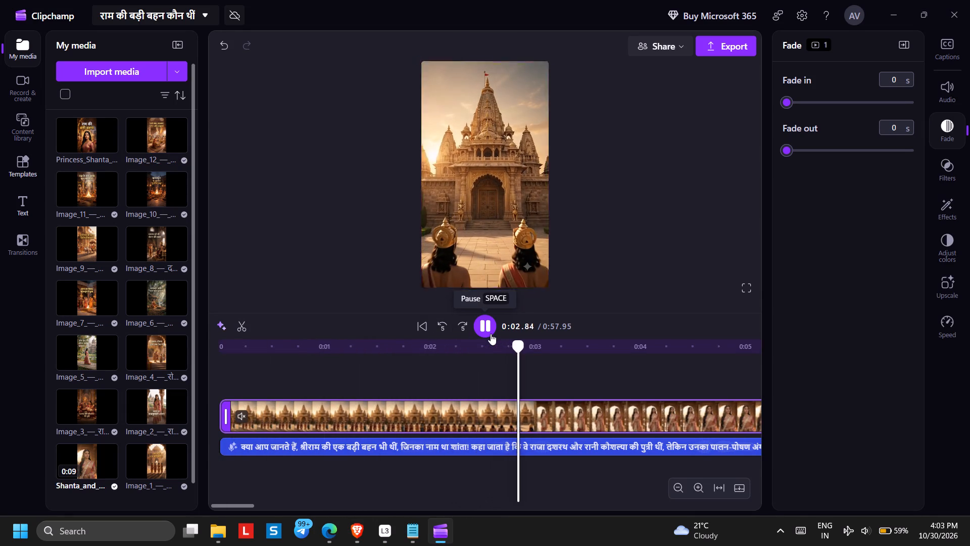
{"action": "left_click", "coordinate": [491, 334]}
{"action": "left_click", "coordinate": [491, 334]}
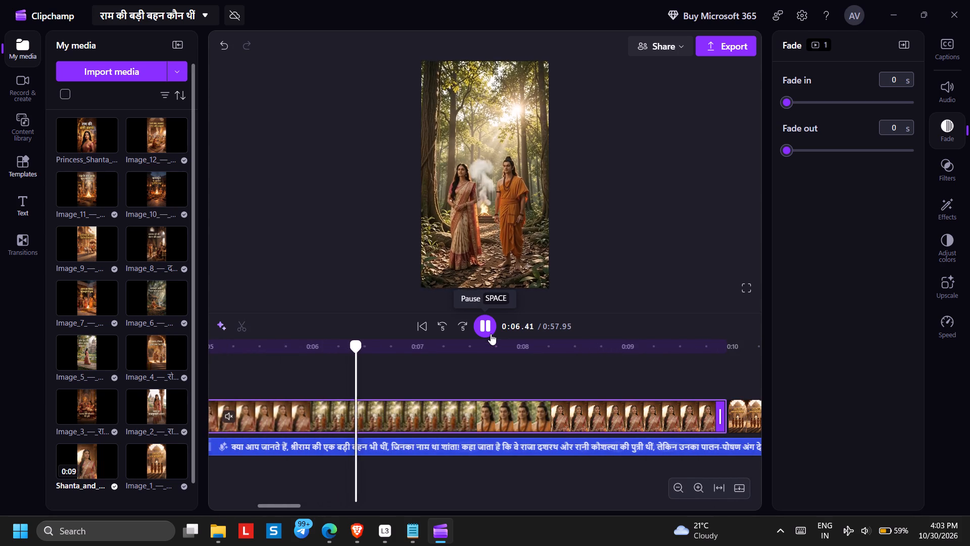
{"action": "left_click", "coordinate": [491, 334]}
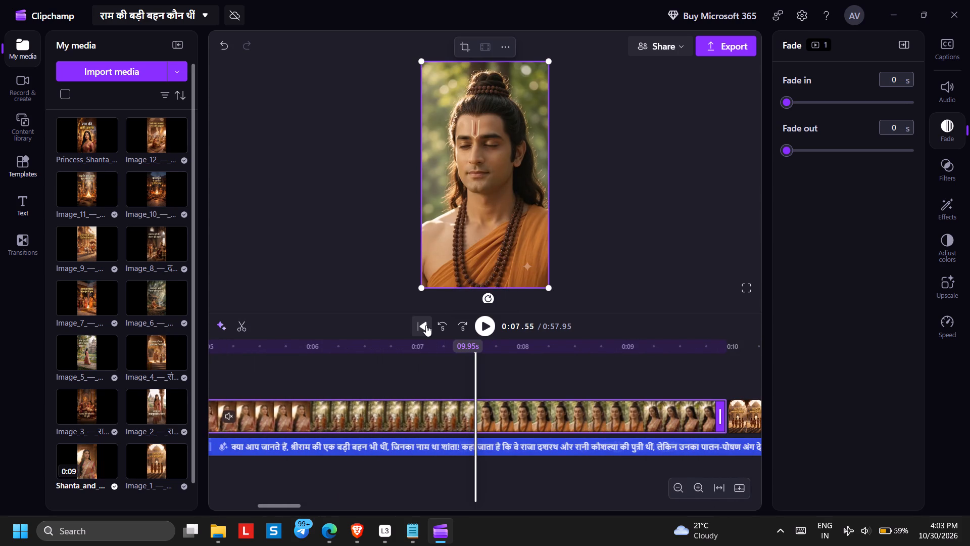
{"action": "left_click", "coordinate": [427, 325]}
{"action": "left_click", "coordinate": [484, 328]}
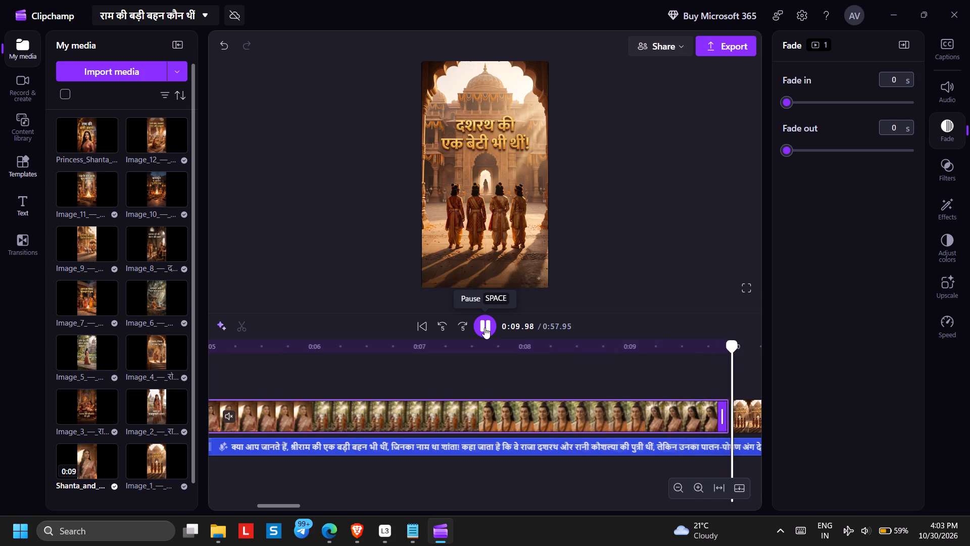
{"action": "left_click", "coordinate": [425, 323]}
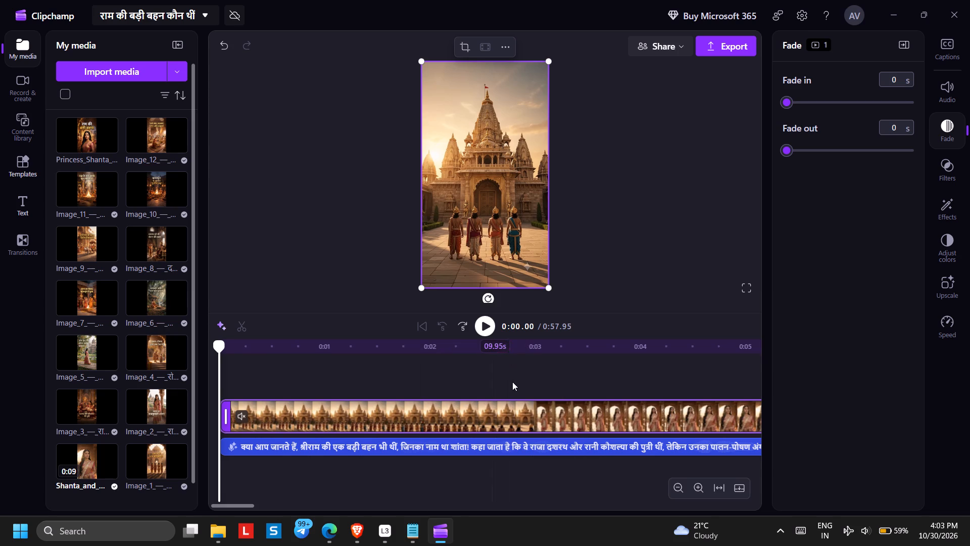
Split the opening video at about 3.10 s, where the Shanta shot begins, and delete the part before the cut.
{"action": "left_click", "coordinate": [546, 386]}
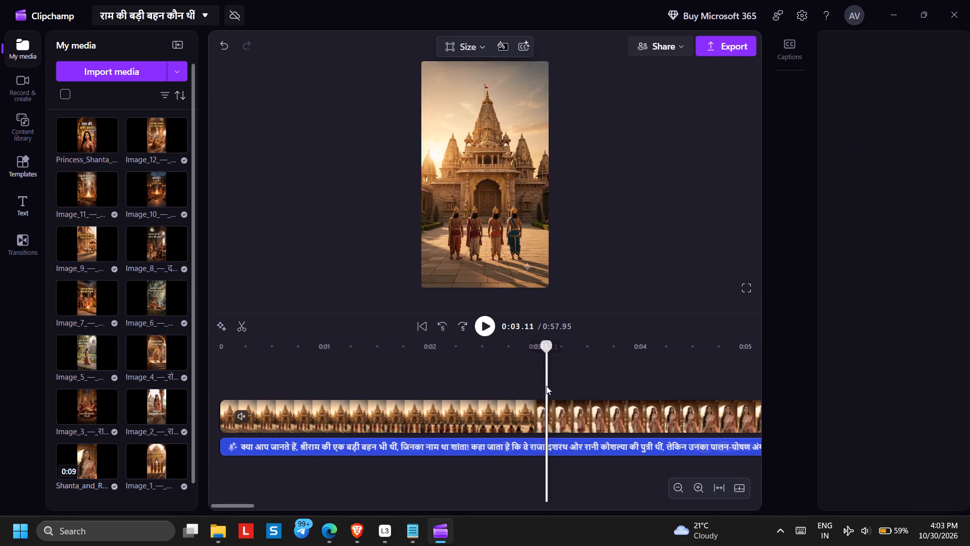
{"action": "left_click", "coordinate": [491, 438]}
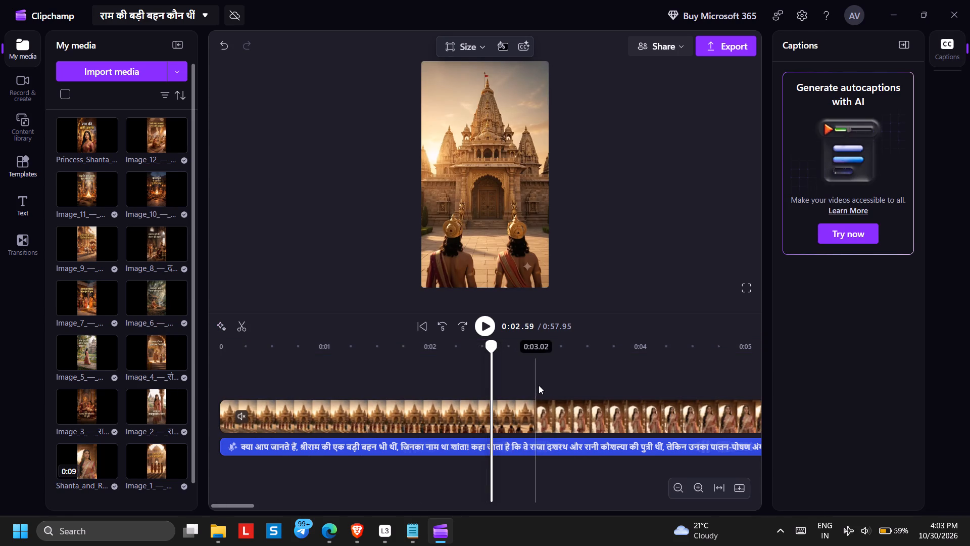
{"action": "left_click", "coordinate": [545, 385]}
{"action": "left_click", "coordinate": [519, 415]}
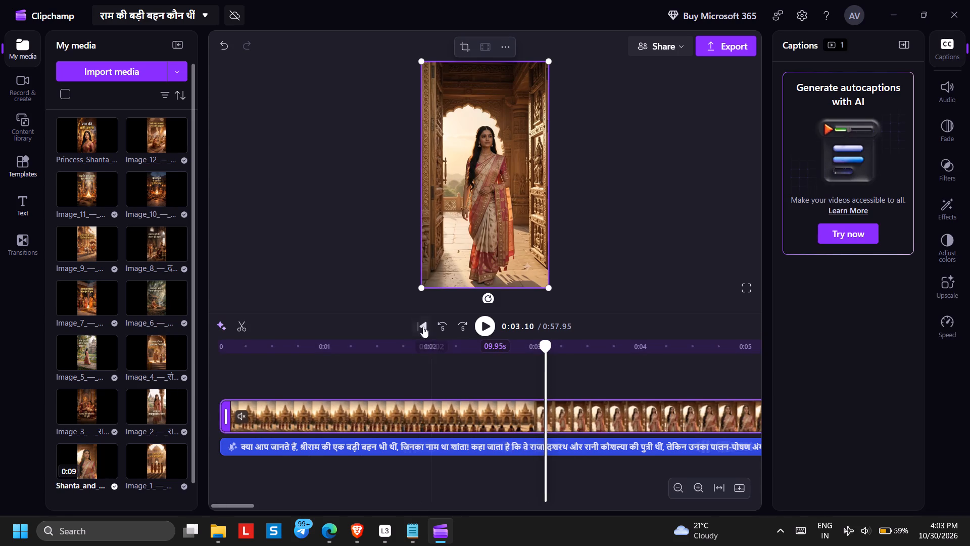
{"action": "left_click", "coordinate": [239, 326]}
{"action": "right_click", "coordinate": [501, 413]}
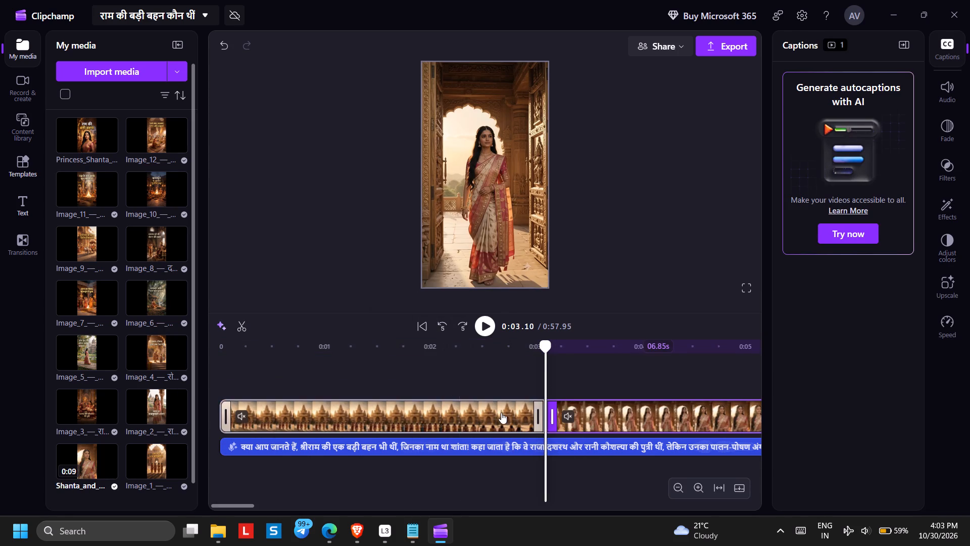
{"action": "left_click", "coordinate": [549, 209]}
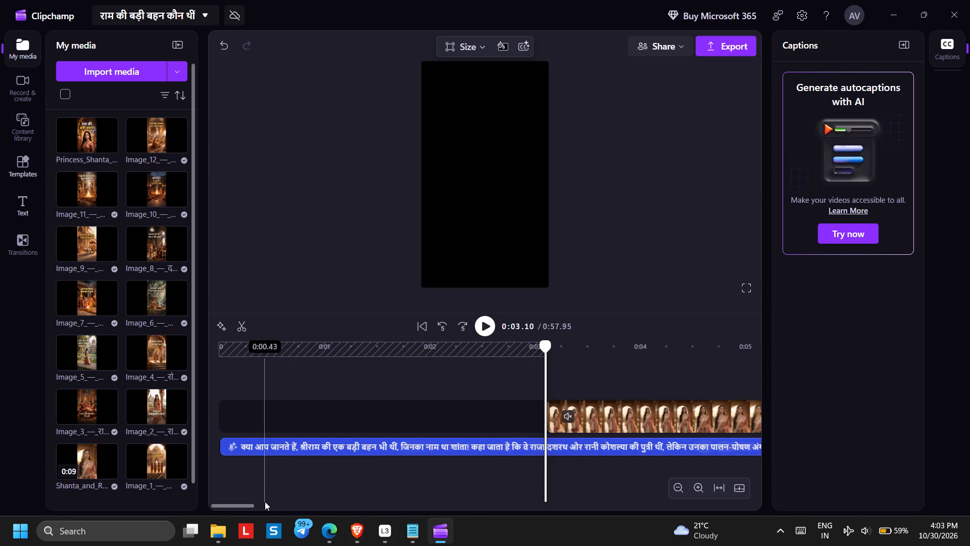
Split the remaining video at about 6.16 s, where the forest shot begins, and delete the part after the cut.
{"action": "left_click", "coordinate": [715, 485]}
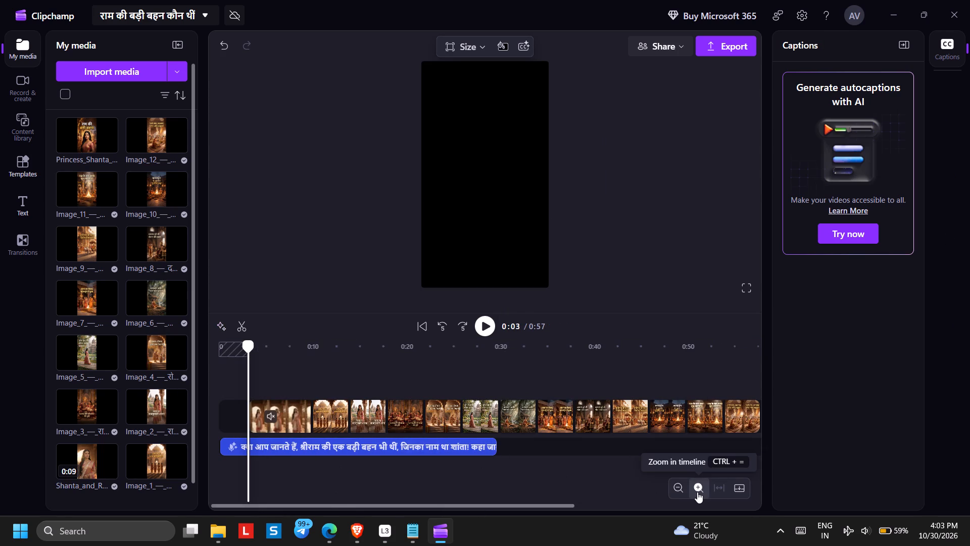
{"action": "left_click", "coordinate": [697, 487]}
{"action": "left_click", "coordinate": [697, 487]}
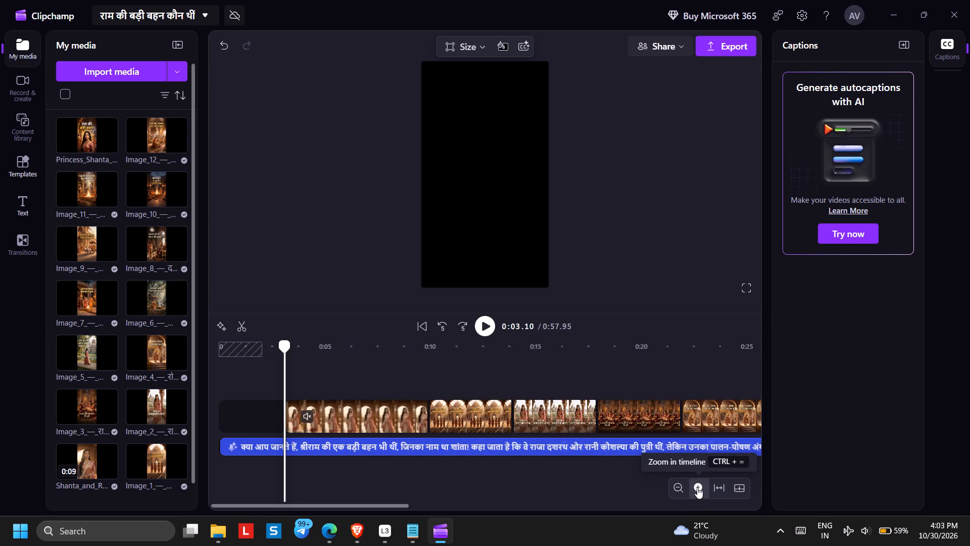
{"action": "left_click", "coordinate": [697, 487]}
{"action": "left_click", "coordinate": [697, 487]}
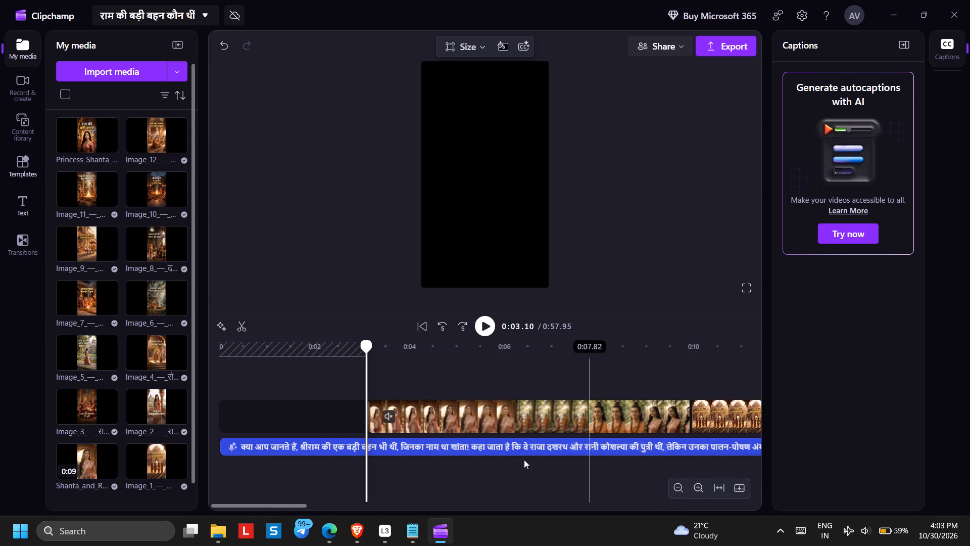
{"action": "left_click", "coordinate": [510, 374]}
{"action": "left_click", "coordinate": [485, 402]}
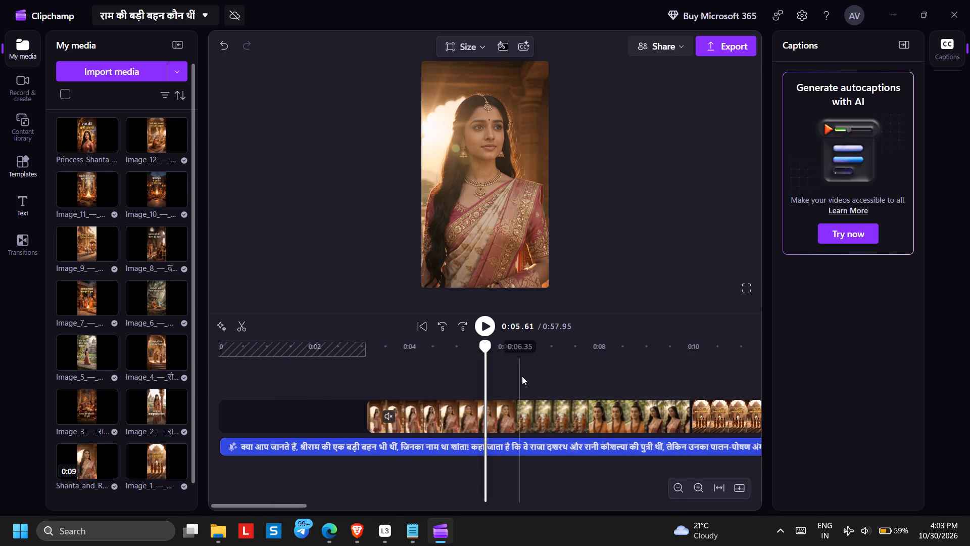
{"action": "left_click", "coordinate": [511, 374]}
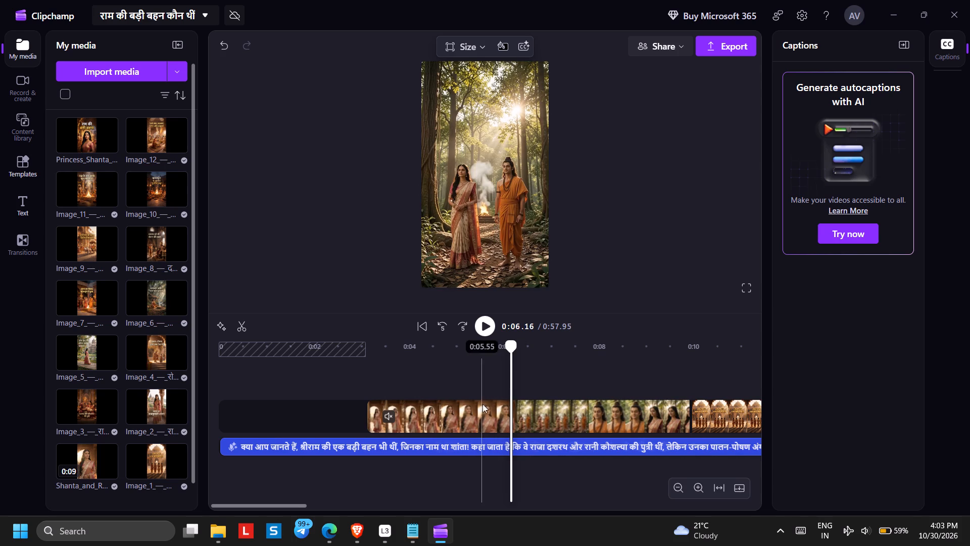
{"action": "left_click", "coordinate": [481, 411]}
{"action": "left_click", "coordinate": [244, 328]}
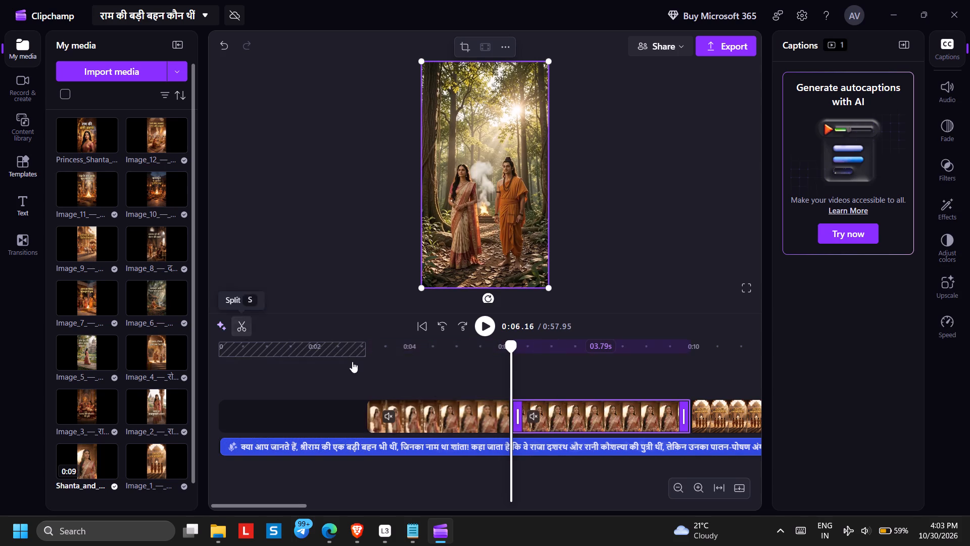
{"action": "right_click", "coordinate": [600, 418]}
{"action": "left_click", "coordinate": [634, 218]}
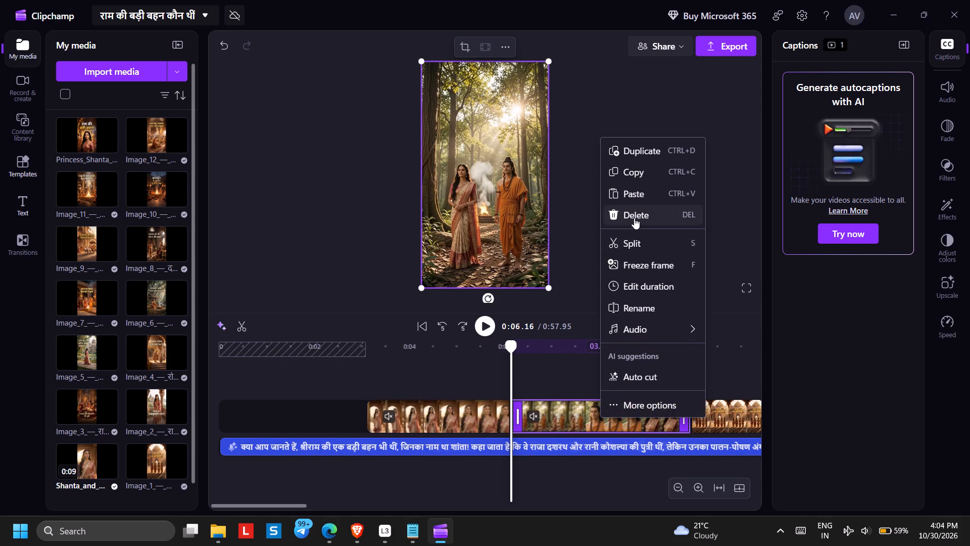
Move Image 1 to the start of the timeline, ahead of the Shanta video clip.
{"action": "left_click_drag", "start_coordinate": [732, 416], "coordinate": [303, 427]}
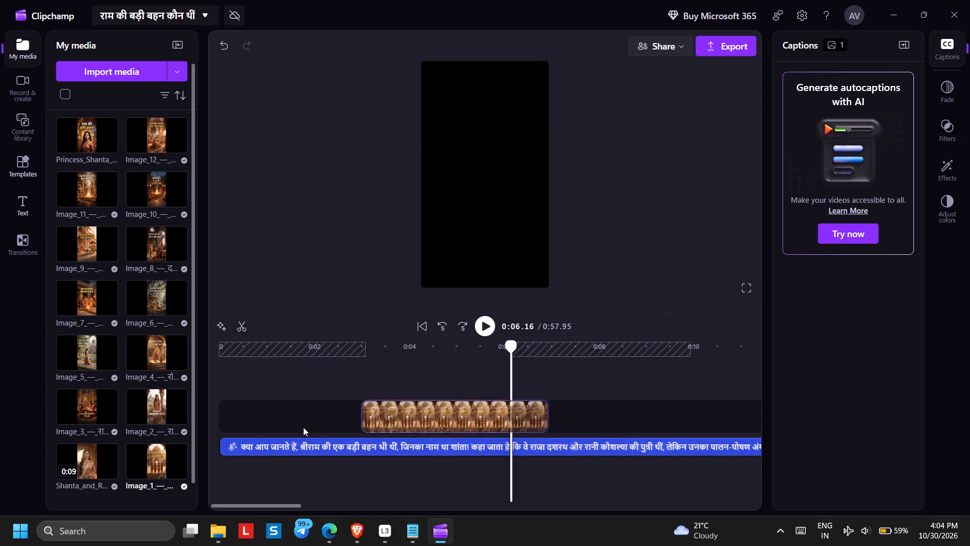
{"action": "left_click_drag", "start_coordinate": [303, 427], "coordinate": [244, 417]}
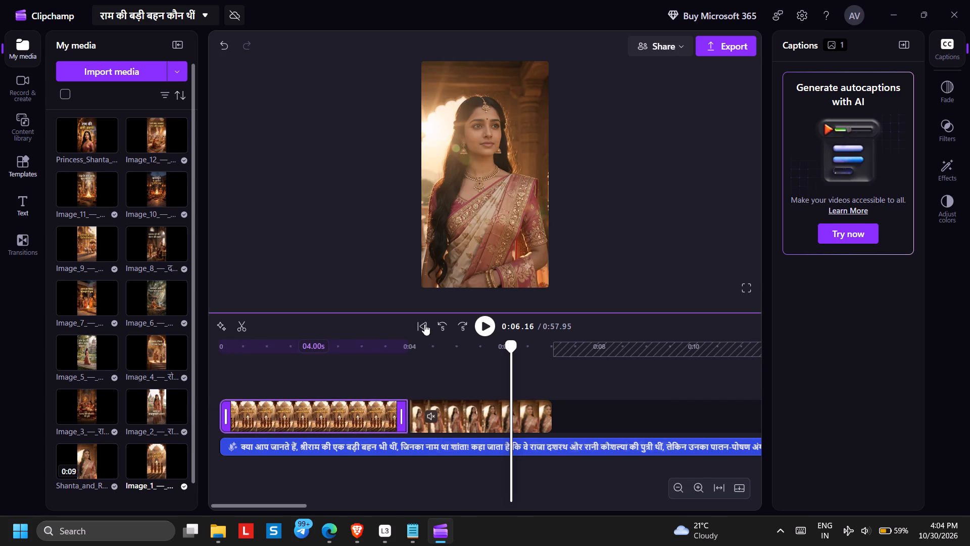
Time Image 1 to the voiceover by trimming its end to 2.61 s, and close the gap before the Shanta clip.
{"action": "left_click", "coordinate": [422, 327]}
{"action": "left_click", "coordinate": [487, 332]}
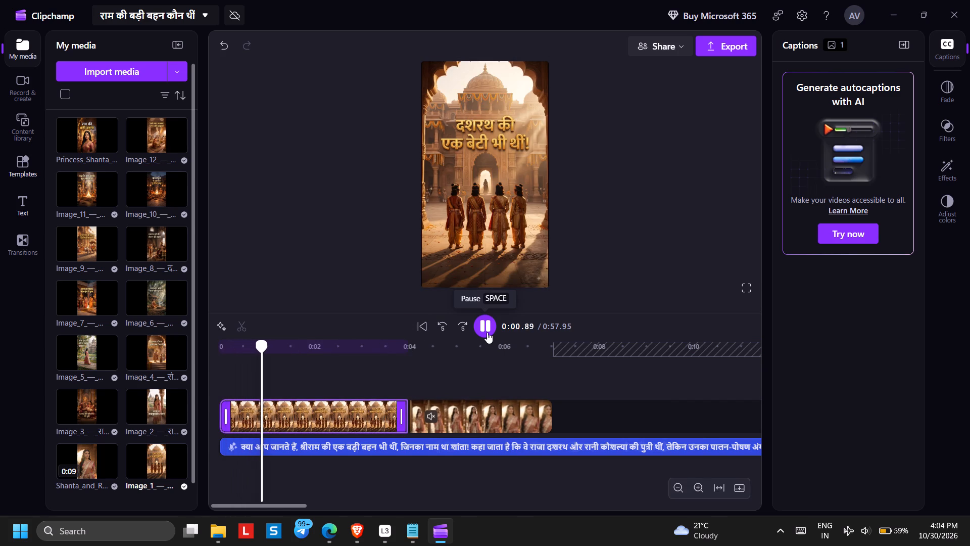
{"action": "left_click", "coordinate": [487, 332]}
{"action": "left_click", "coordinate": [487, 332]}
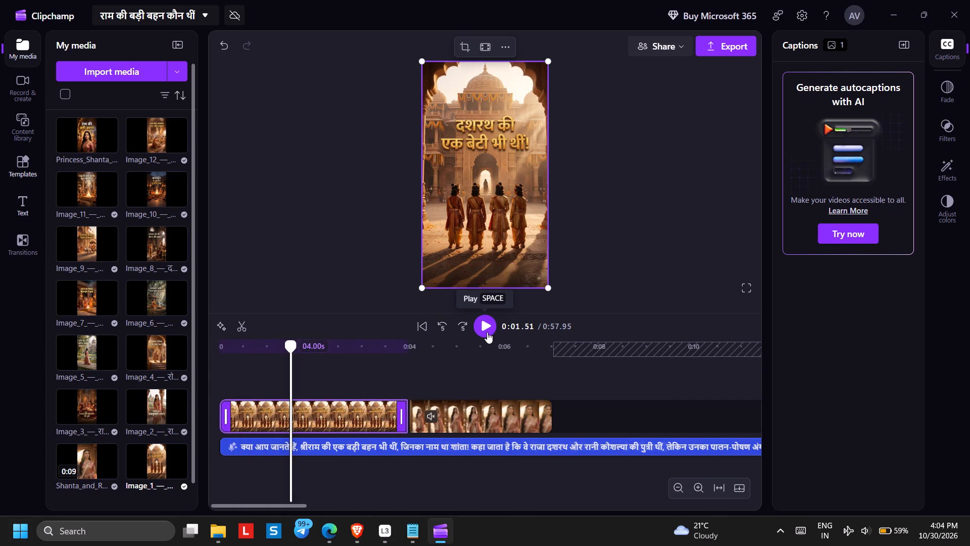
{"action": "left_click", "coordinate": [487, 332]}
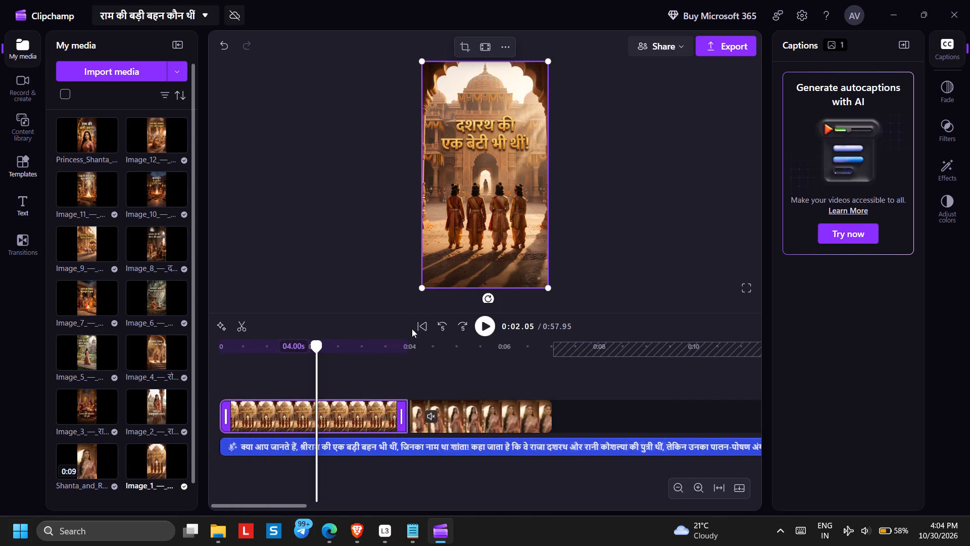
{"action": "left_click", "coordinate": [420, 326]}
{"action": "left_click", "coordinate": [489, 327]}
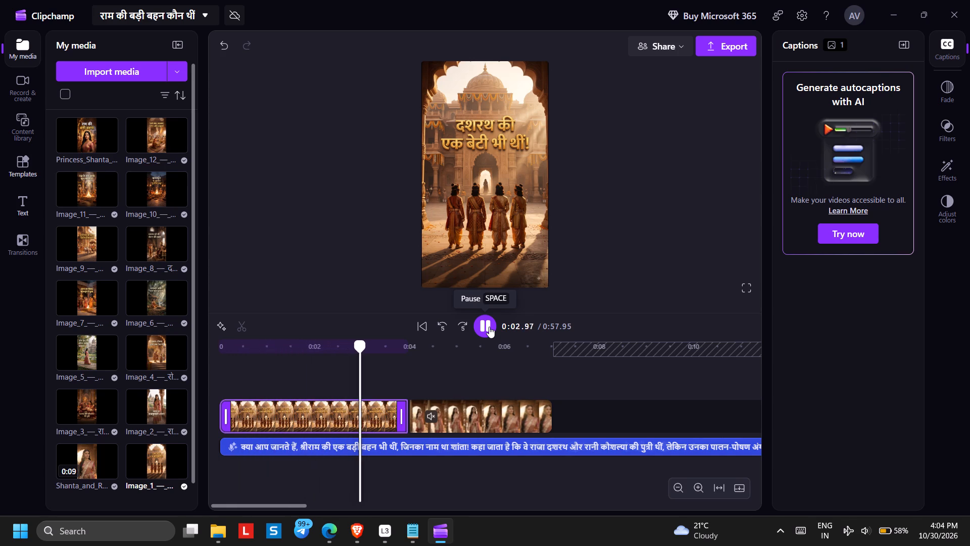
{"action": "left_click", "coordinate": [489, 327]}
{"action": "left_click", "coordinate": [428, 331]}
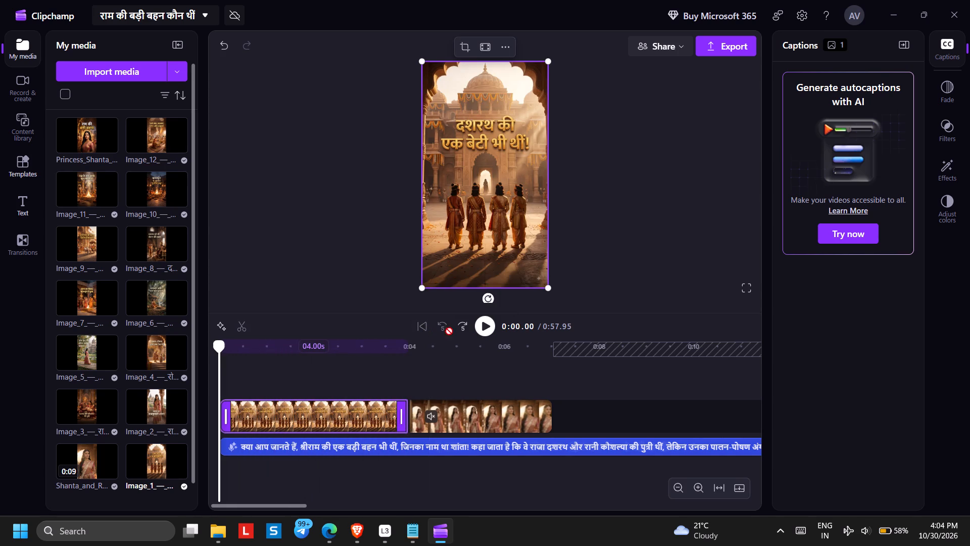
{"action": "left_click", "coordinate": [487, 331]}
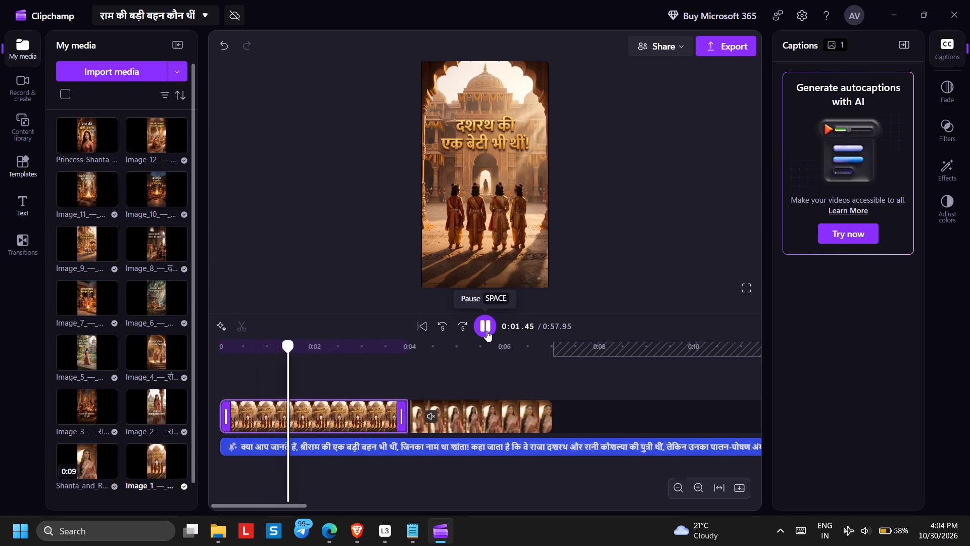
{"action": "left_click", "coordinate": [487, 331]}
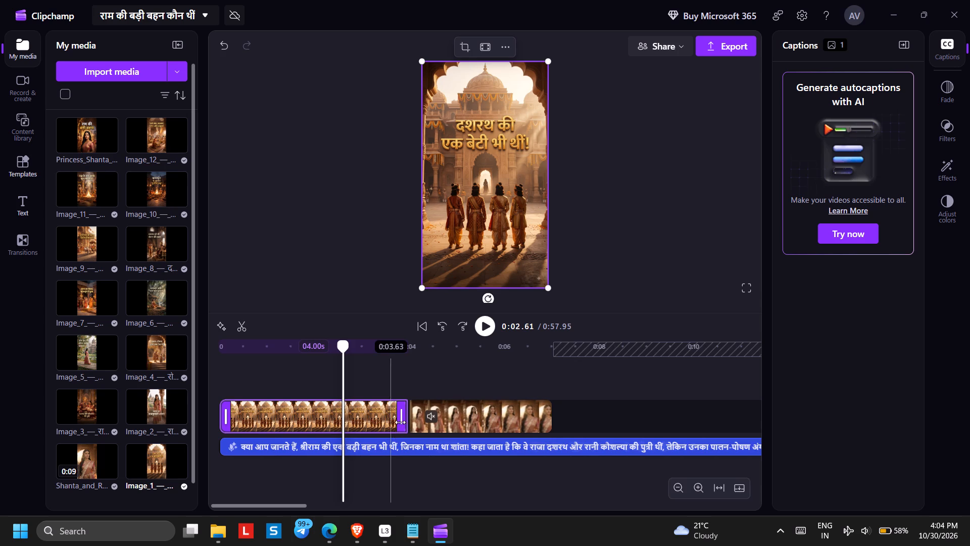
{"action": "left_click_drag", "start_coordinate": [403, 420], "coordinate": [338, 410]}
{"action": "left_click", "coordinate": [379, 411]}
Check the Shanta clip against the voiceover and close the gap between it and Image 2.
{"action": "left_click", "coordinate": [481, 330]}
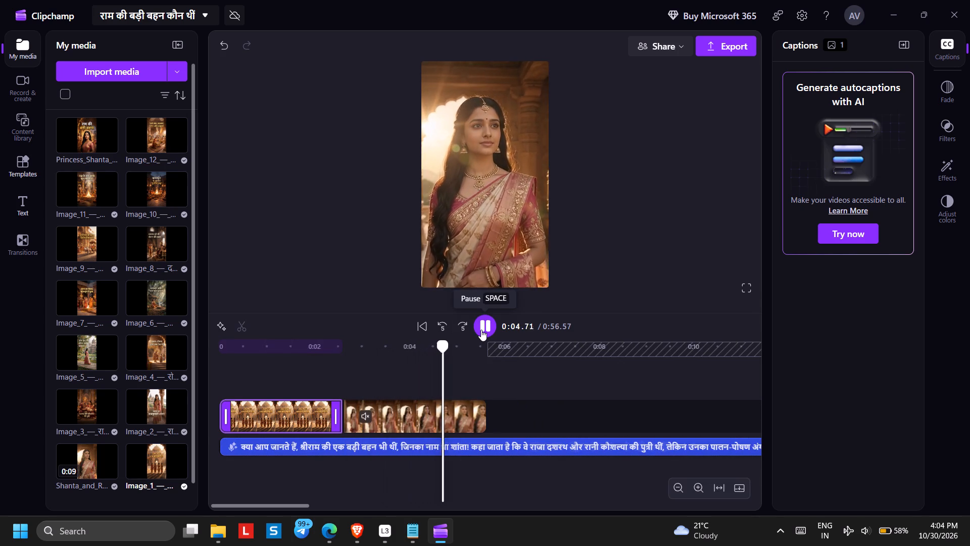
{"action": "left_click", "coordinate": [481, 330]}
{"action": "left_click", "coordinate": [481, 330]}
{"action": "left_click", "coordinate": [481, 330]}
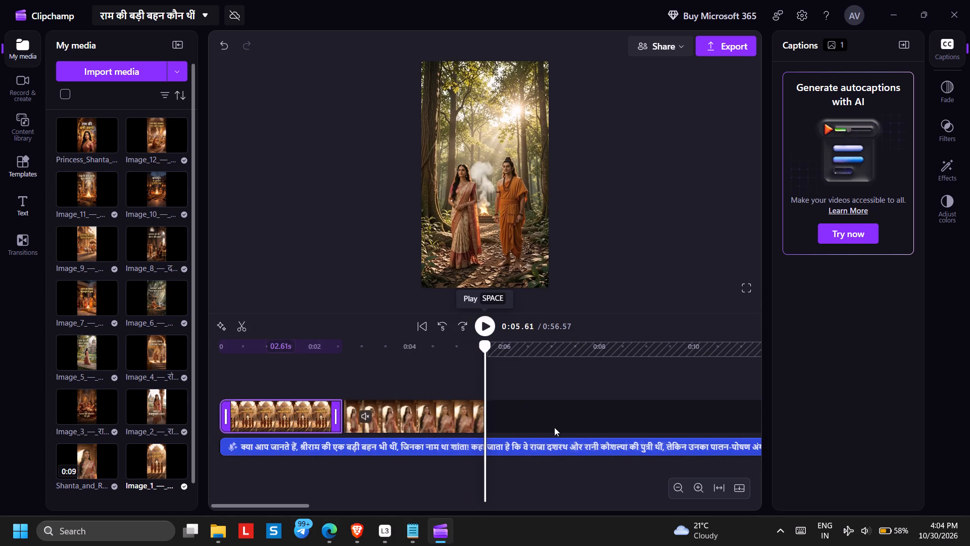
{"action": "left_click", "coordinate": [634, 421]}
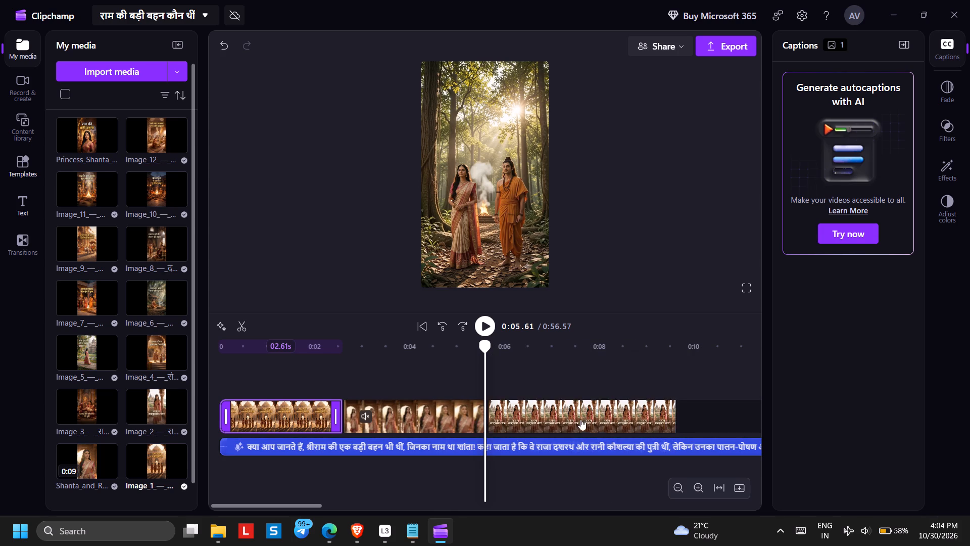
Move the Shanta clip to the start of the timeline, ahead of Image 1, and play the opening against the voiceover.
{"action": "left_click", "coordinate": [575, 415]}
{"action": "double_click", "coordinate": [575, 415]}
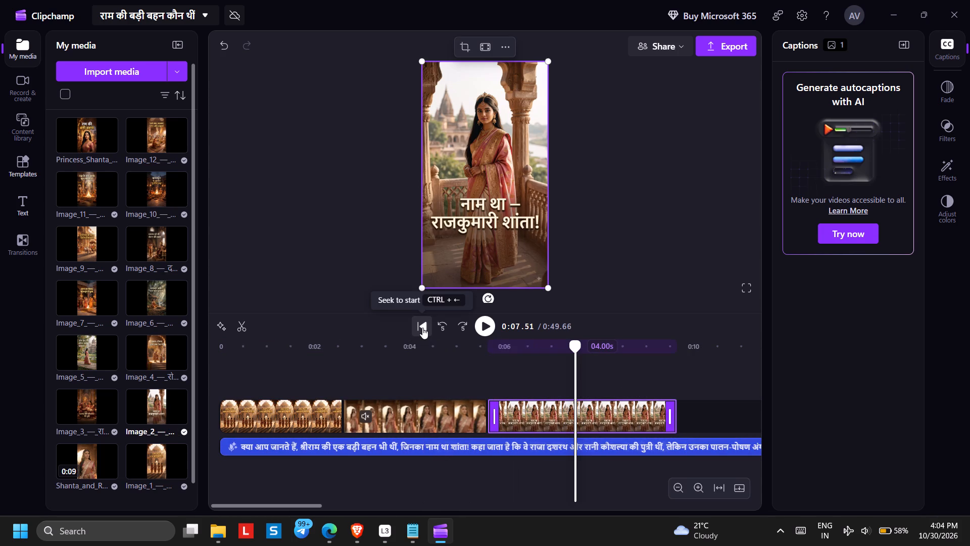
{"action": "left_click_drag", "start_coordinate": [422, 428], "coordinate": [333, 423]}
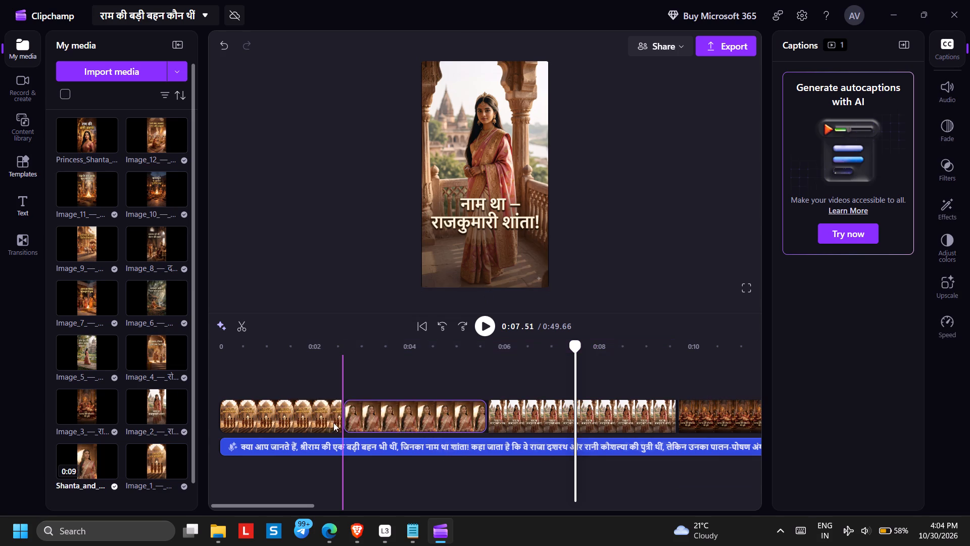
{"action": "left_click_drag", "start_coordinate": [333, 423], "coordinate": [290, 419]}
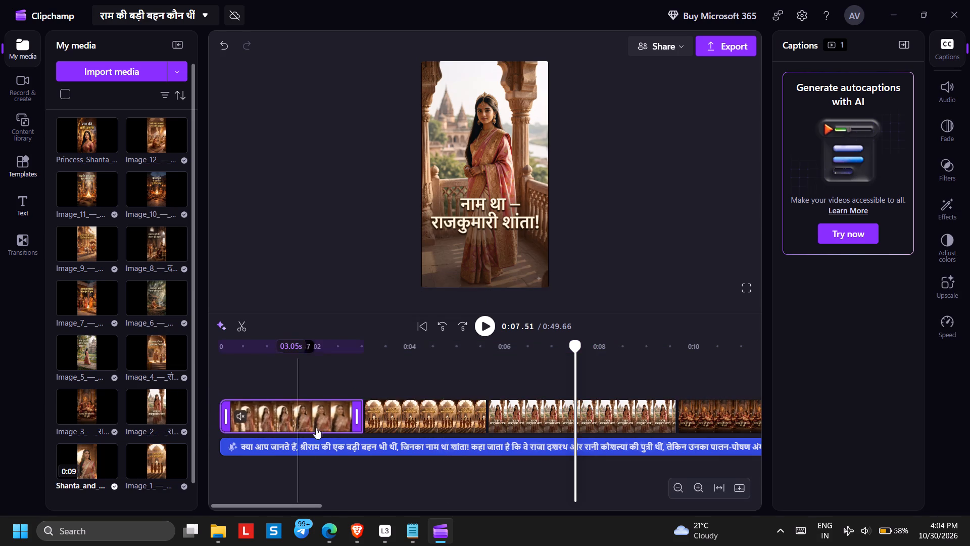
{"action": "left_click", "coordinate": [432, 331]}
{"action": "left_click", "coordinate": [417, 328]}
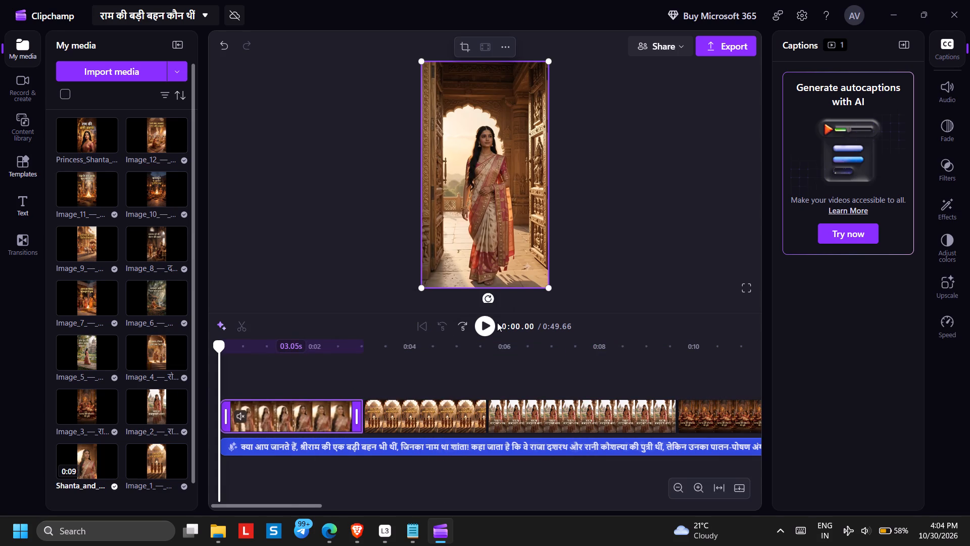
{"action": "left_click", "coordinate": [487, 328]}
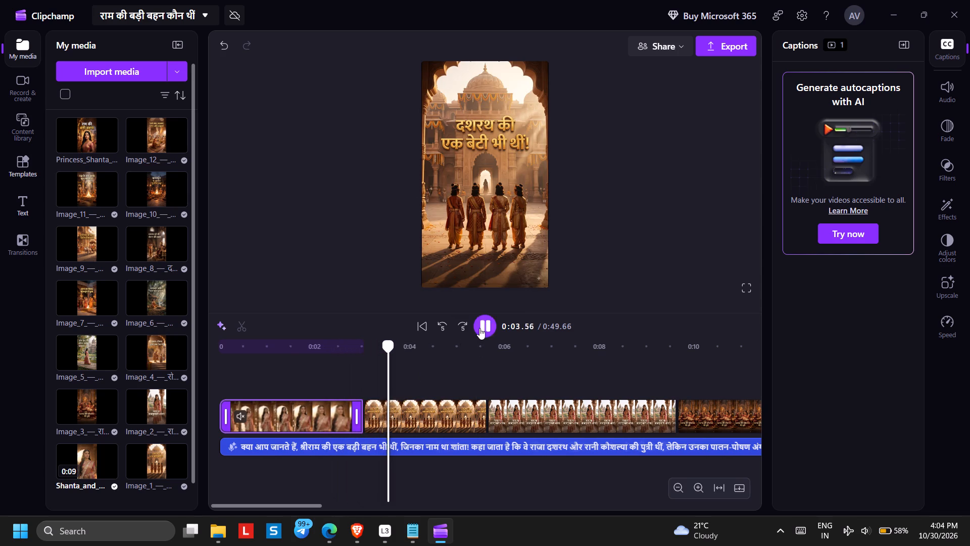
{"action": "left_click", "coordinate": [479, 328]}
Move Image 1 onto a new track above the Shanta clip near the start, and close the gap it leaves before Image 2.
{"action": "left_click_drag", "start_coordinate": [450, 415], "coordinate": [370, 381]}
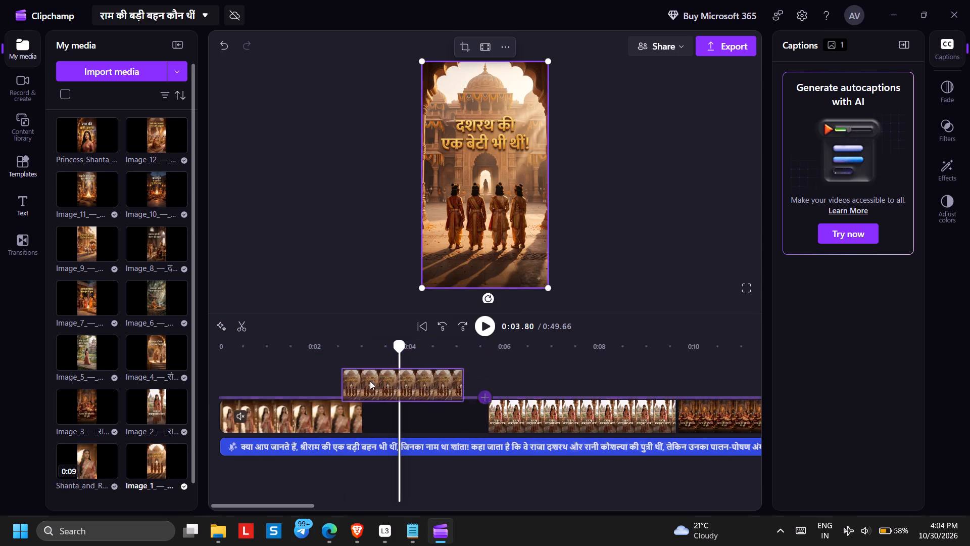
{"action": "left_click_drag", "start_coordinate": [370, 381], "coordinate": [307, 380]}
{"action": "left_click", "coordinate": [428, 435]}
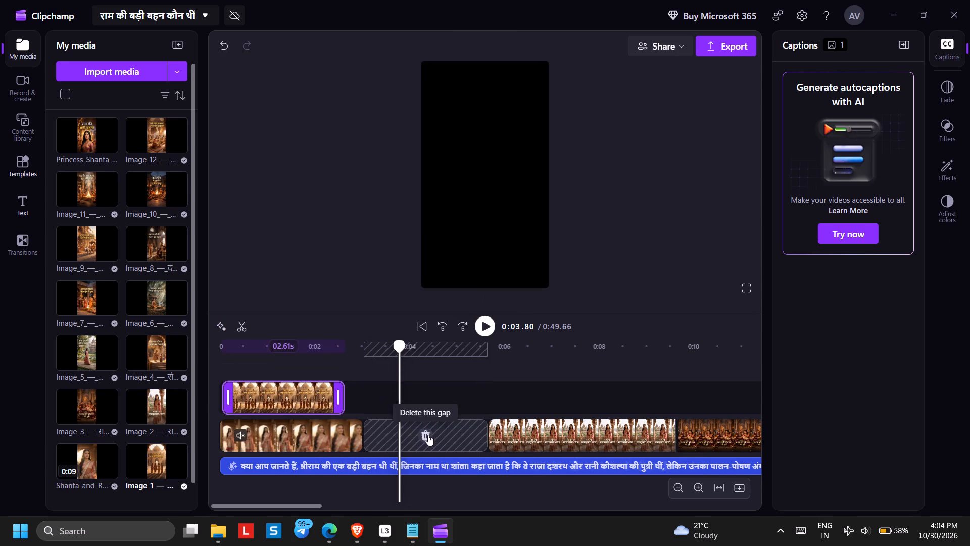
Time Image 2 to the voiceover by trimming its end to 1.57 s long, and close the gap before Image 3.
{"action": "left_click", "coordinate": [480, 329]}
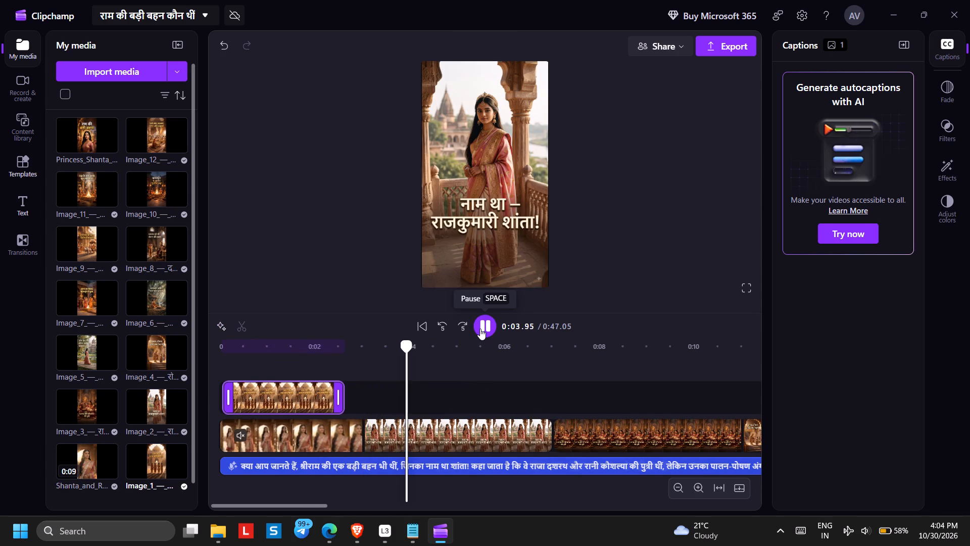
{"action": "left_click", "coordinate": [480, 329]}
{"action": "left_click_drag", "start_coordinate": [546, 433], "coordinate": [404, 444]}
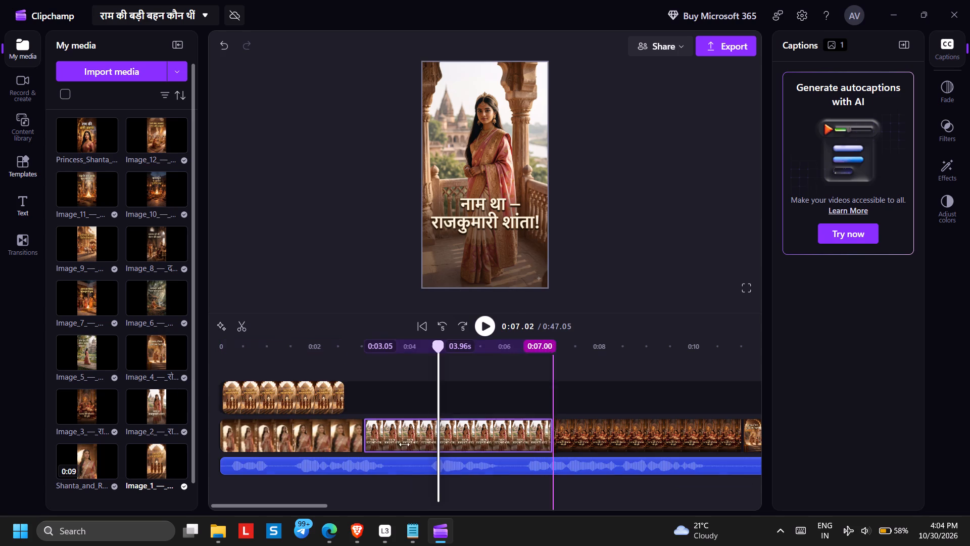
{"action": "left_click_drag", "start_coordinate": [404, 444], "coordinate": [432, 440]}
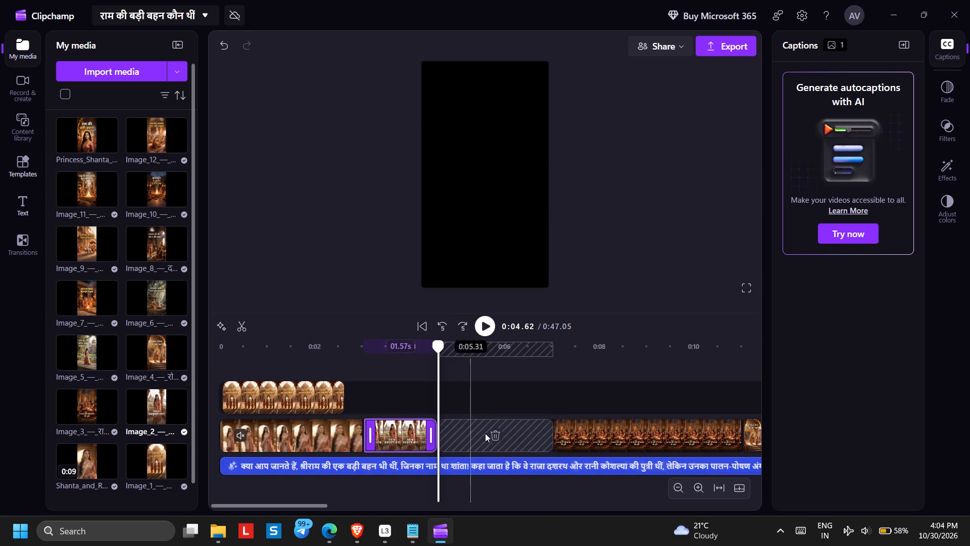
{"action": "left_click", "coordinate": [494, 433]}
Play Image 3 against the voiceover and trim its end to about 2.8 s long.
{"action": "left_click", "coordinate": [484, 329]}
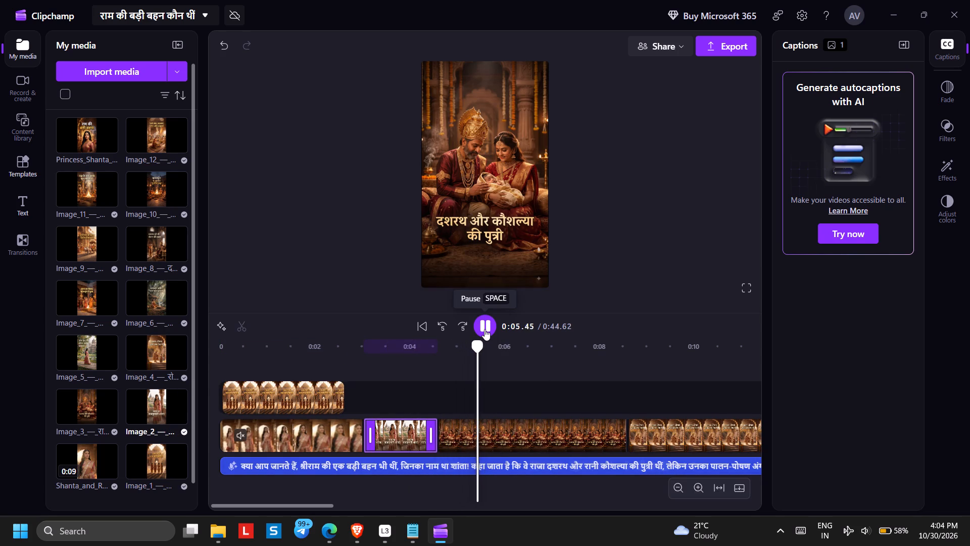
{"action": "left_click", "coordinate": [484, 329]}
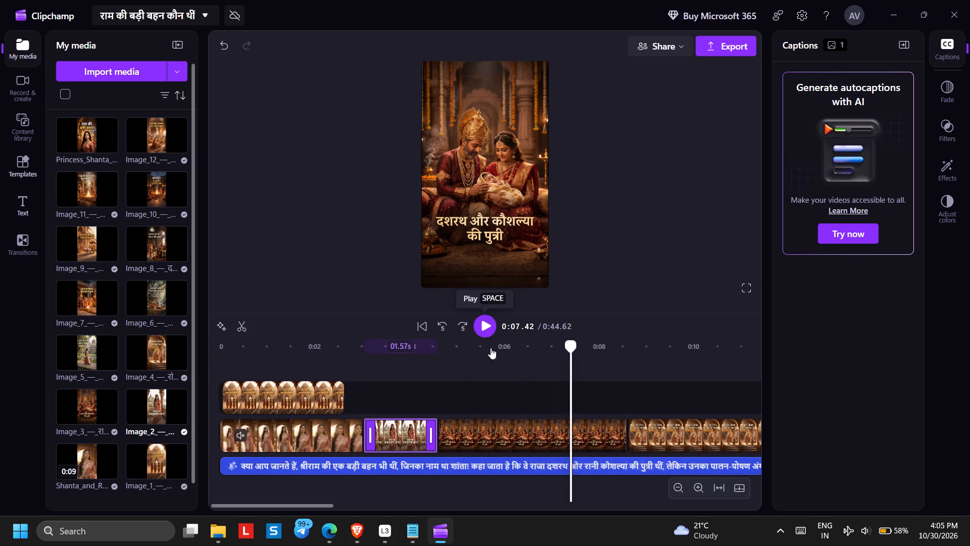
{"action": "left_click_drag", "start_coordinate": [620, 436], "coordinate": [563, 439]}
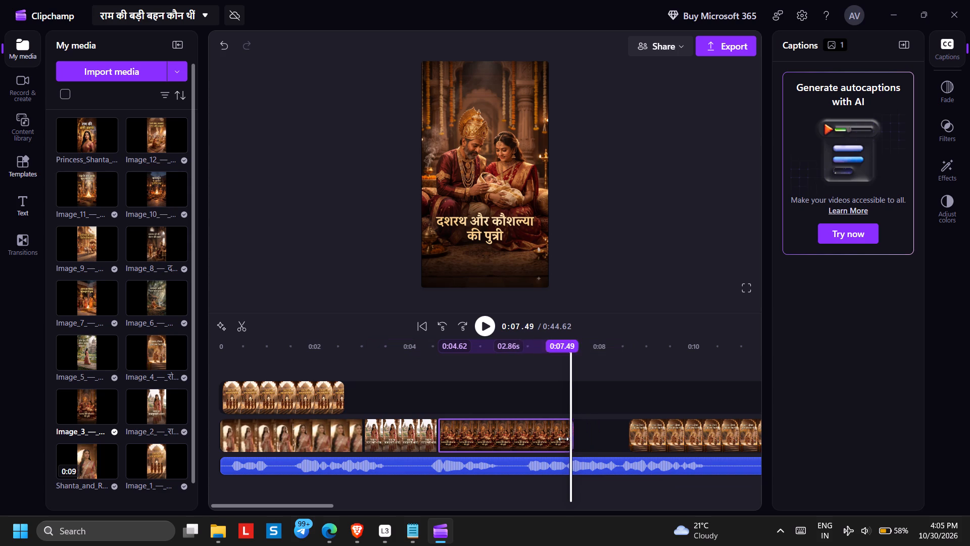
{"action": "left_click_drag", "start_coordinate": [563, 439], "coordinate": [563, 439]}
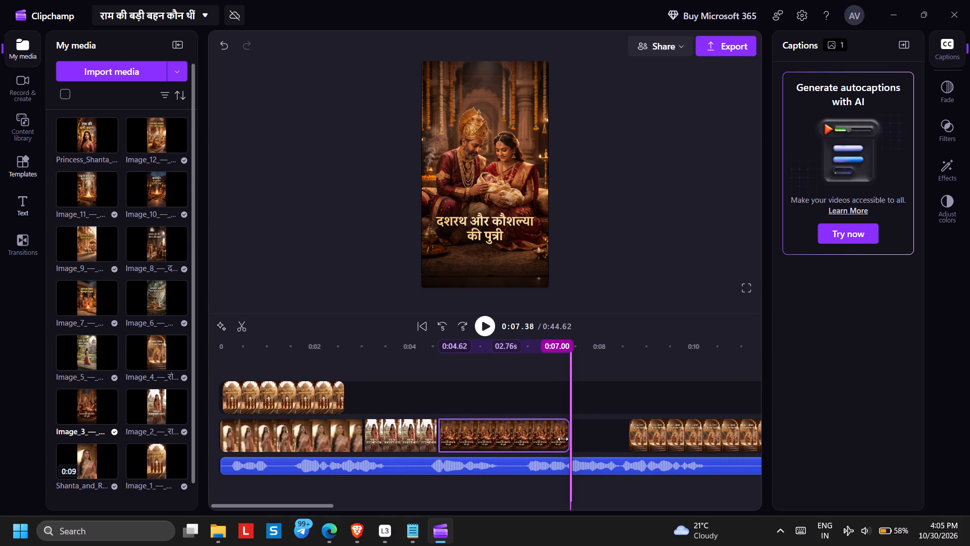
Replay the Image 2 section against the voiceover and extend Image 2 to 1.98 s.
{"action": "left_click", "coordinate": [357, 398]}
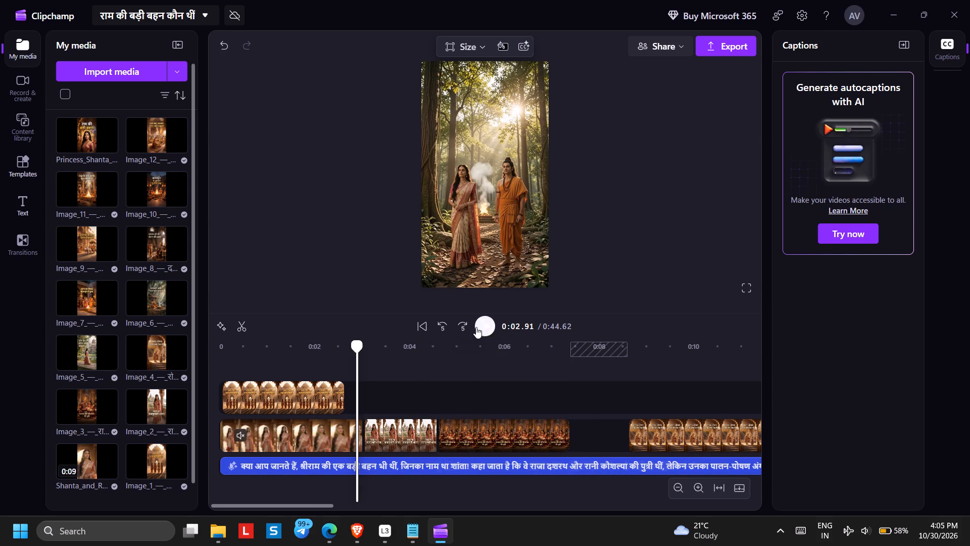
{"action": "left_click", "coordinate": [476, 327]}
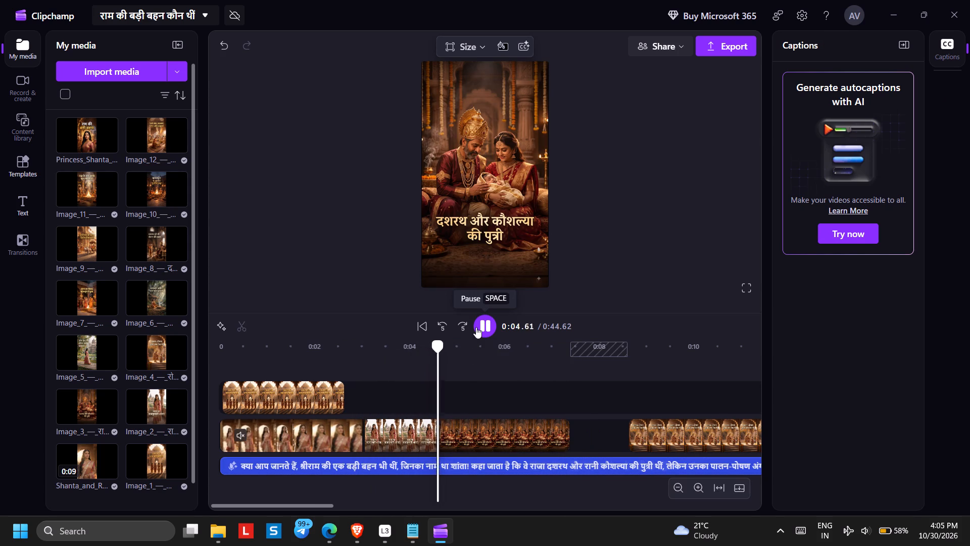
{"action": "left_click", "coordinate": [476, 327]}
{"action": "left_click_drag", "start_coordinate": [431, 433], "coordinate": [451, 434]}
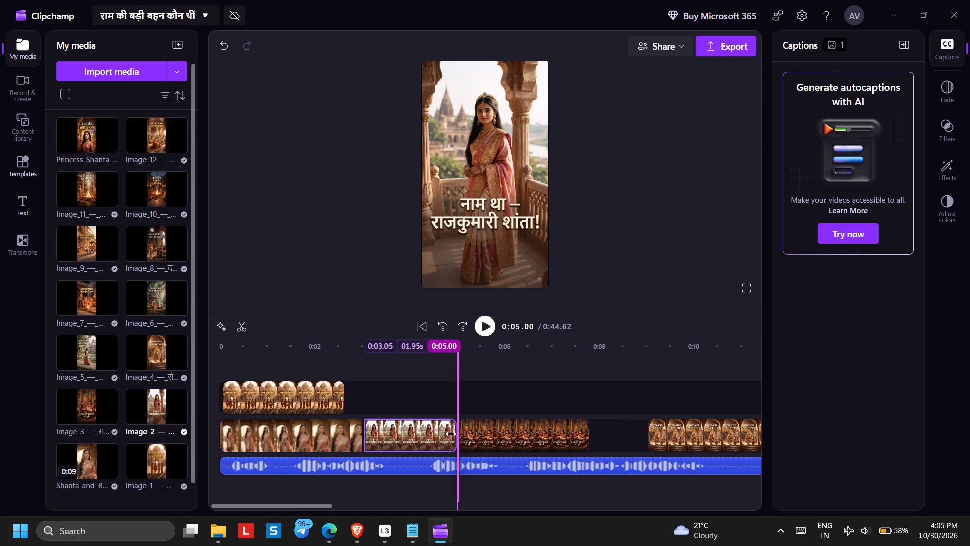
{"action": "left_click_drag", "start_coordinate": [451, 434], "coordinate": [452, 434]}
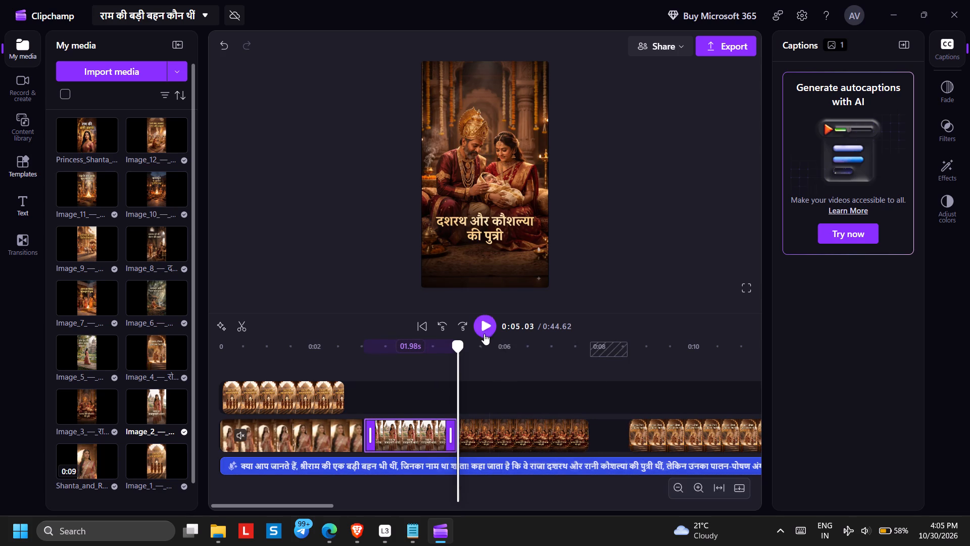
Time Image 3 to the voiceover by trimming its end to 2.44 s long, and close the gap before Image 4.
{"action": "left_click", "coordinate": [483, 333]}
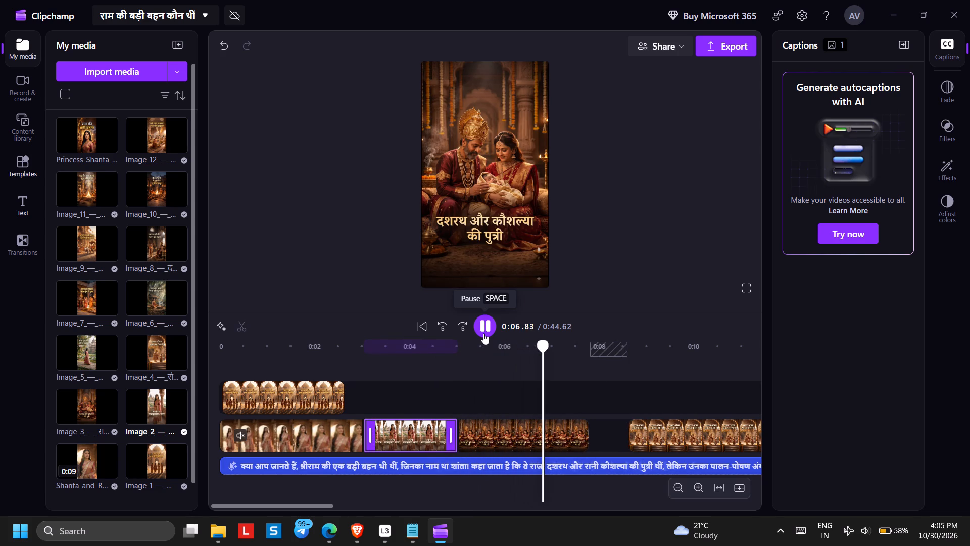
{"action": "left_click", "coordinate": [483, 333]}
{"action": "left_click_drag", "start_coordinate": [584, 433], "coordinate": [567, 432]}
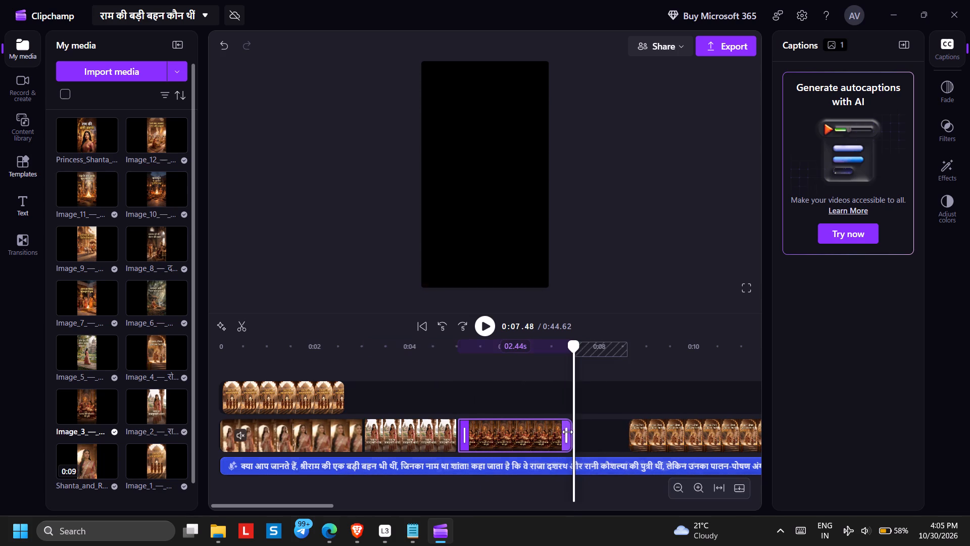
{"action": "left_click", "coordinate": [600, 436]}
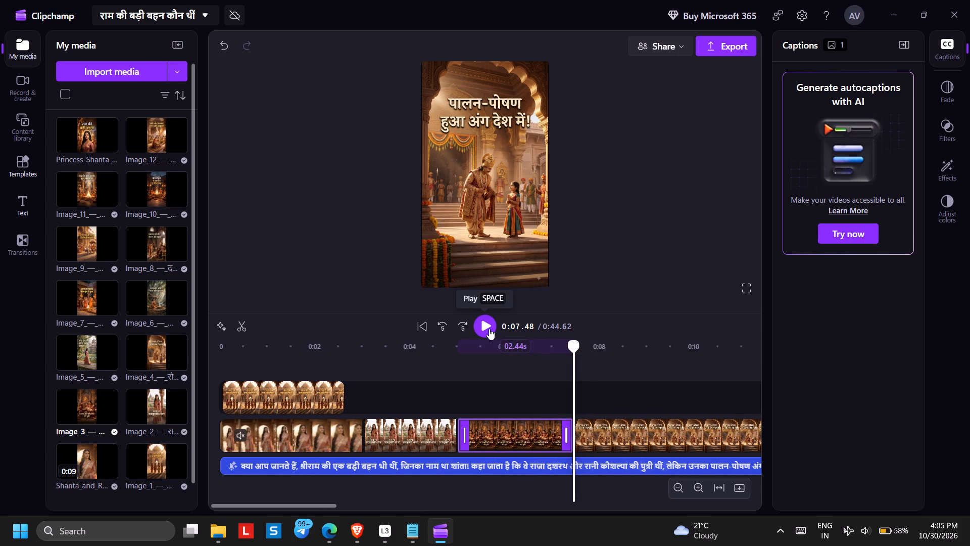
Play Image 4 against the voiceover, trim it to 3.32 s ending at 10.80 s, and close the gap before Image 5.
{"action": "left_click", "coordinate": [489, 329]}
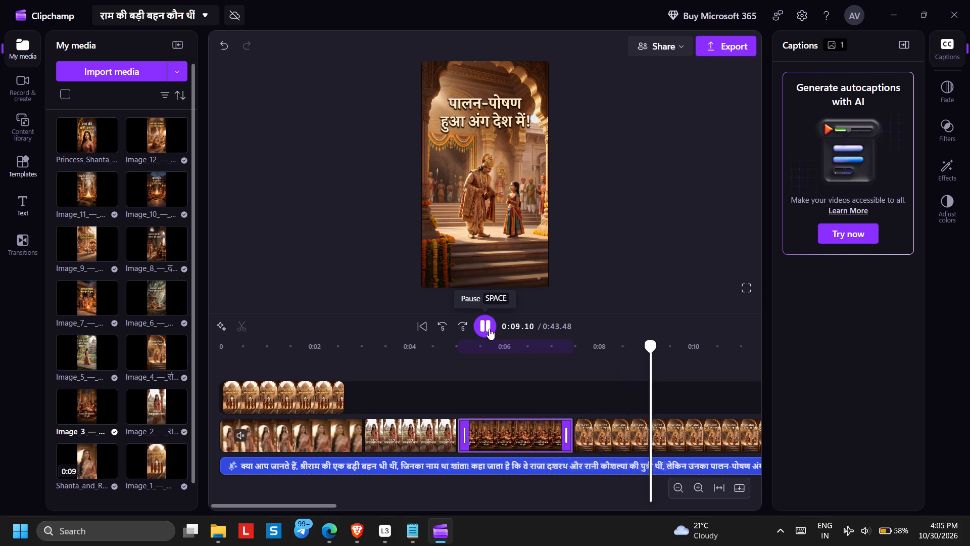
{"action": "left_click", "coordinate": [489, 329]}
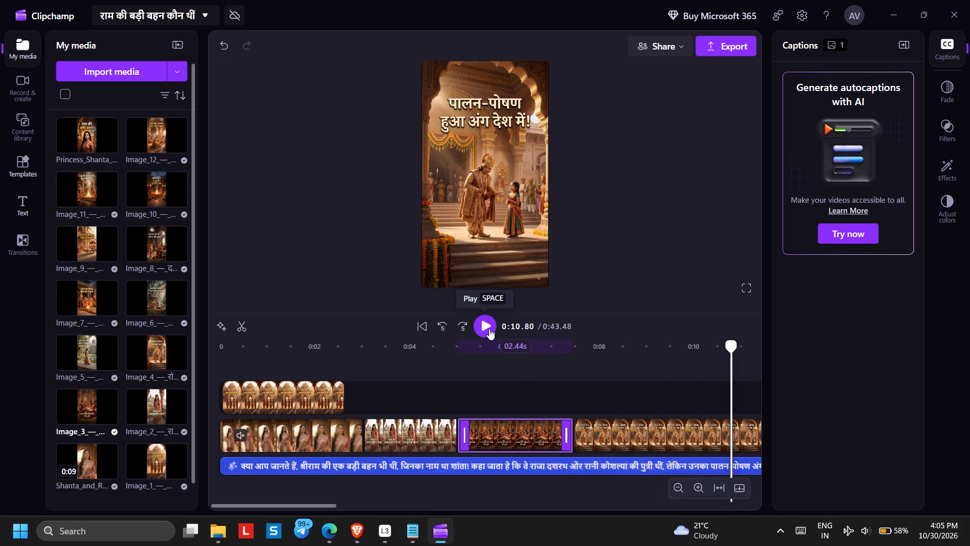
{"action": "left_click_drag", "start_coordinate": [314, 506], "coordinate": [352, 504]}
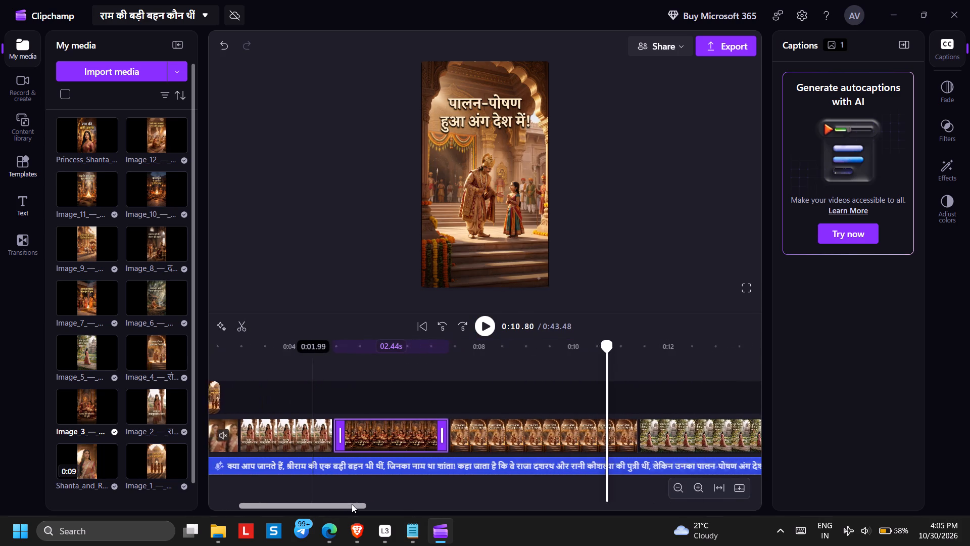
{"action": "left_click_drag", "start_coordinate": [352, 504], "coordinate": [355, 504]}
{"action": "left_click_drag", "start_coordinate": [582, 443], "coordinate": [559, 442]}
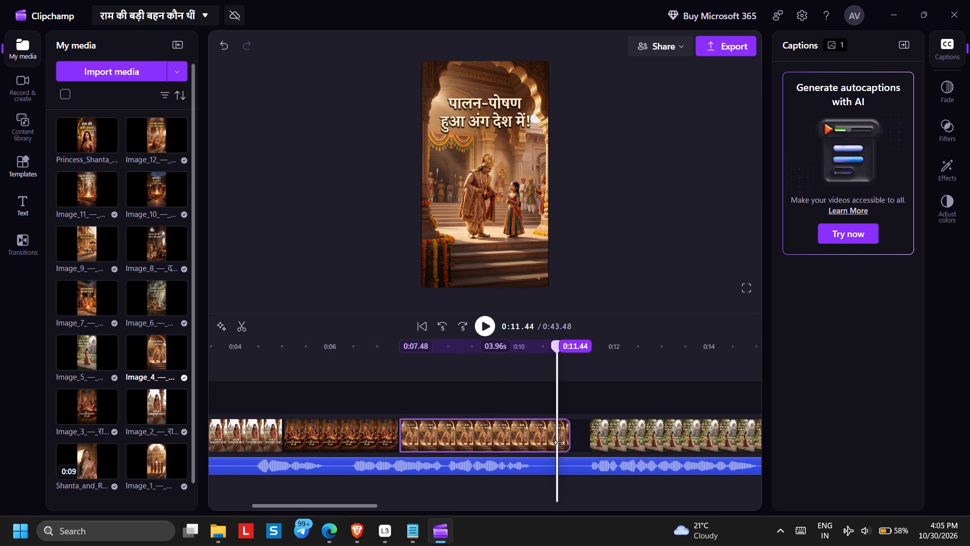
{"action": "left_click_drag", "start_coordinate": [559, 442], "coordinate": [551, 442]}
{"action": "left_click", "coordinate": [570, 438]}
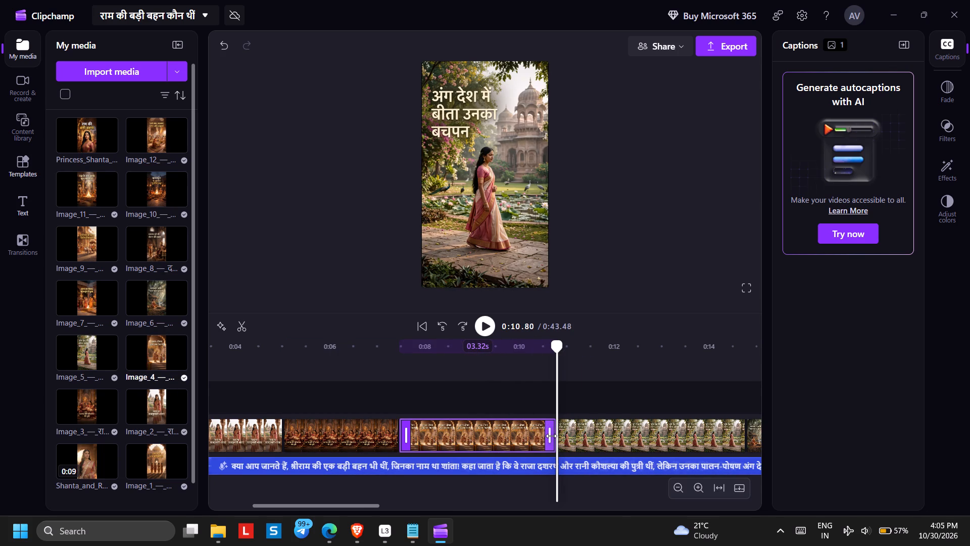
Shorten Image 4 to 1.48 s and move Image 5 directly against its end.
{"action": "left_click_drag", "start_coordinate": [551, 436], "coordinate": [488, 434]}
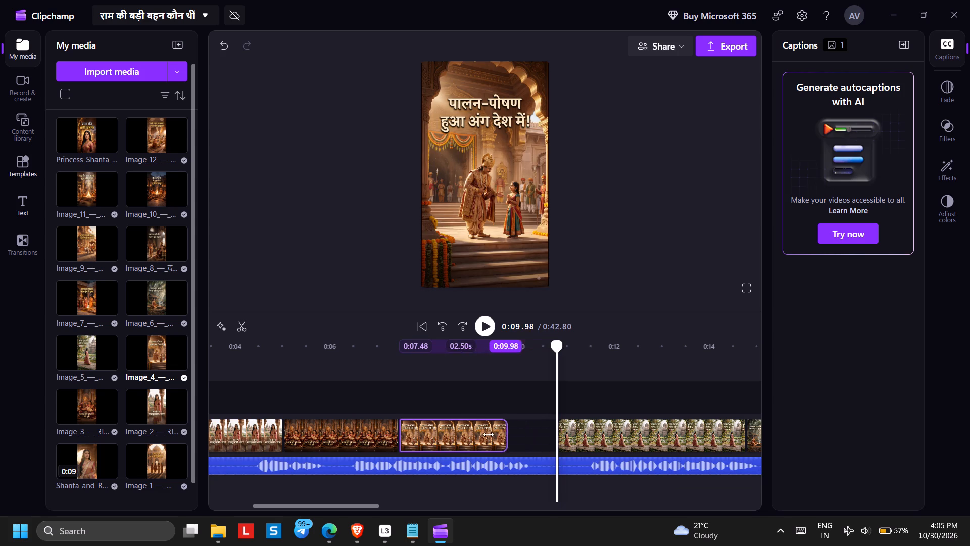
{"action": "left_click_drag", "start_coordinate": [488, 434], "coordinate": [464, 434]}
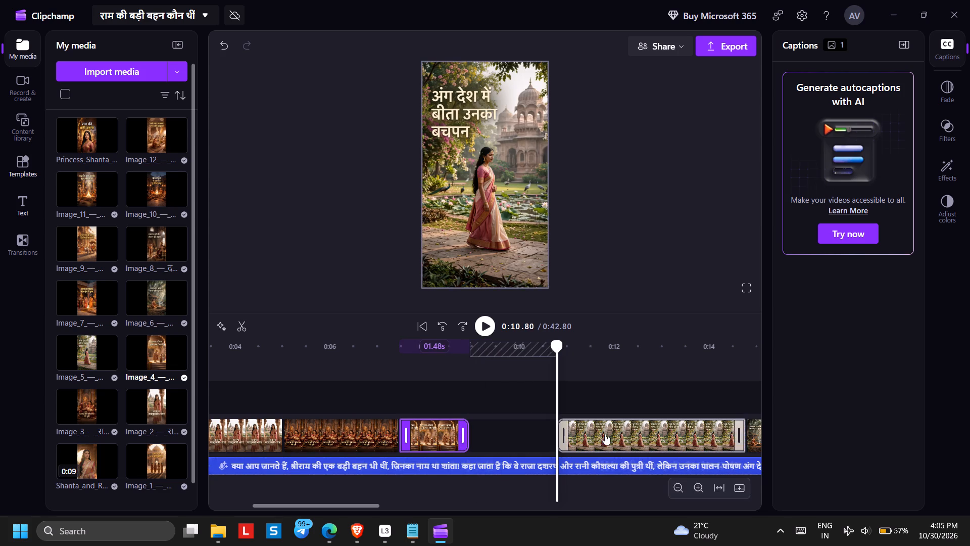
{"action": "left_click_drag", "start_coordinate": [605, 434], "coordinate": [495, 430]}
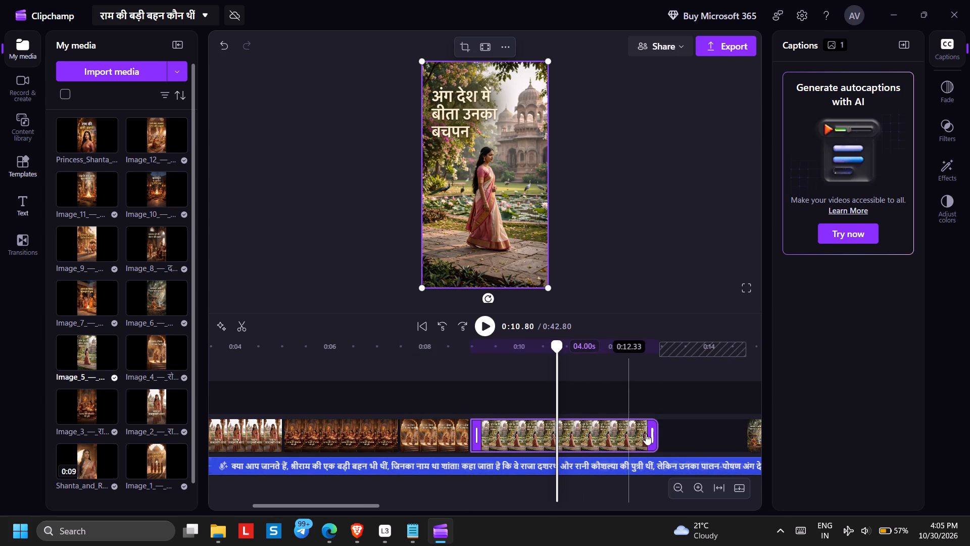
Adjust Image 4 to 1.57 s and Image 5 to 1.74 s, and close the gap before Image 6.
{"action": "left_click_drag", "start_coordinate": [655, 434], "coordinate": [555, 434]}
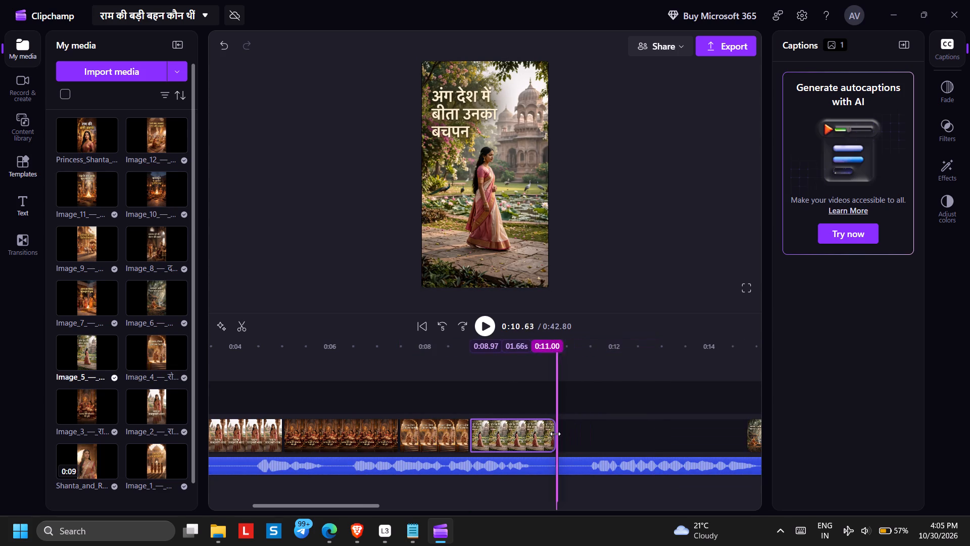
{"action": "left_click_drag", "start_coordinate": [555, 434], "coordinate": [550, 432]}
{"action": "left_click", "coordinate": [461, 441]}
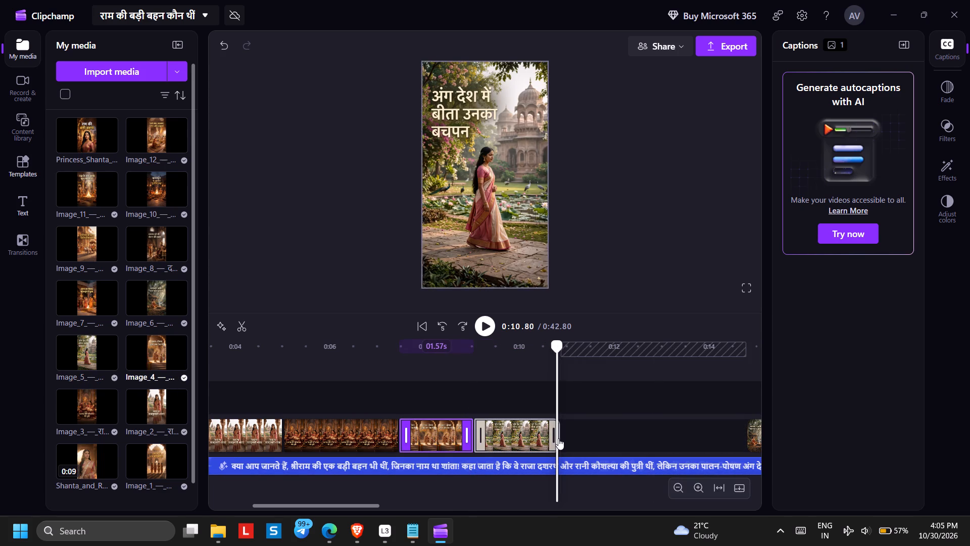
{"action": "left_click_drag", "start_coordinate": [554, 437], "coordinate": [548, 434]}
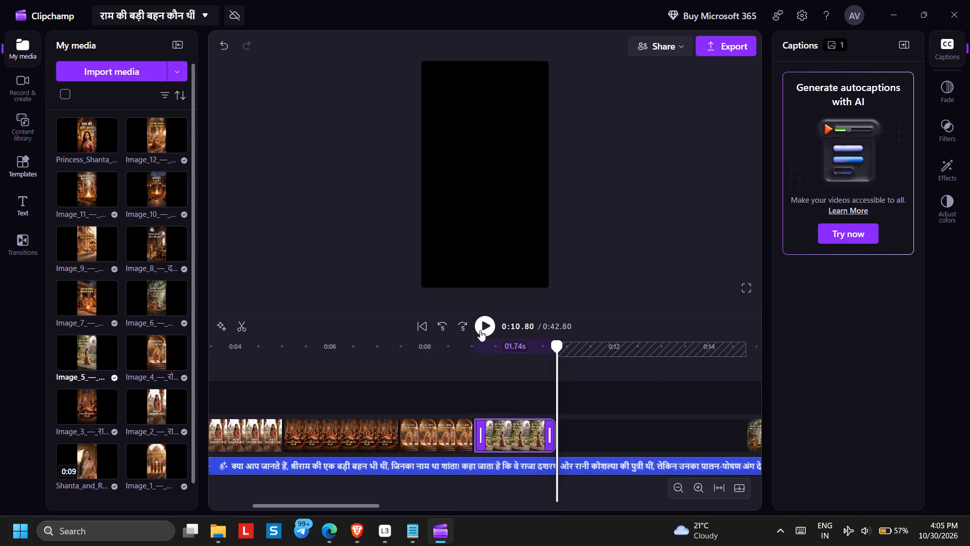
{"action": "left_click", "coordinate": [645, 439]}
{"action": "left_click", "coordinate": [649, 433]}
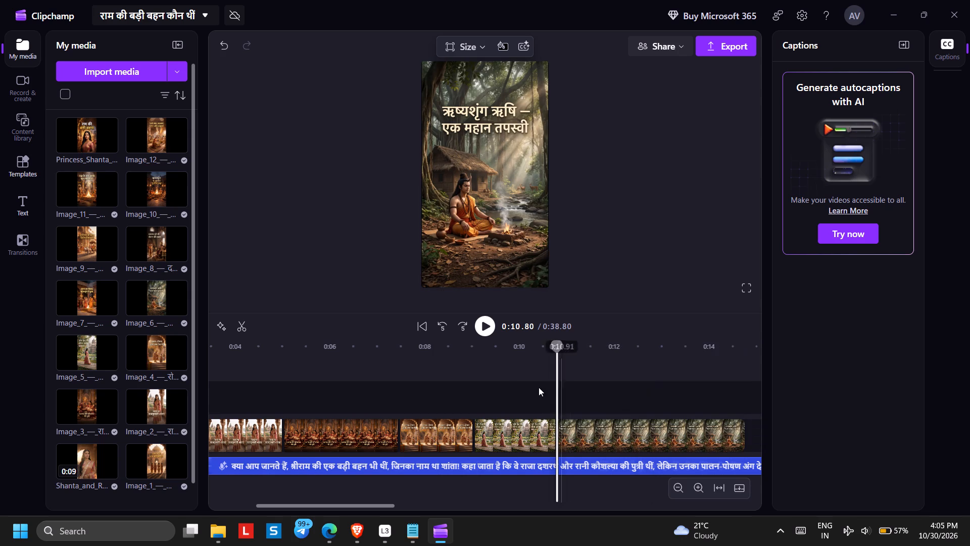
Play the voiceover across Images 5 and 6, and extend Image 5 to 2.99 s, ending at 12.05 s.
{"action": "left_click", "coordinate": [478, 327]}
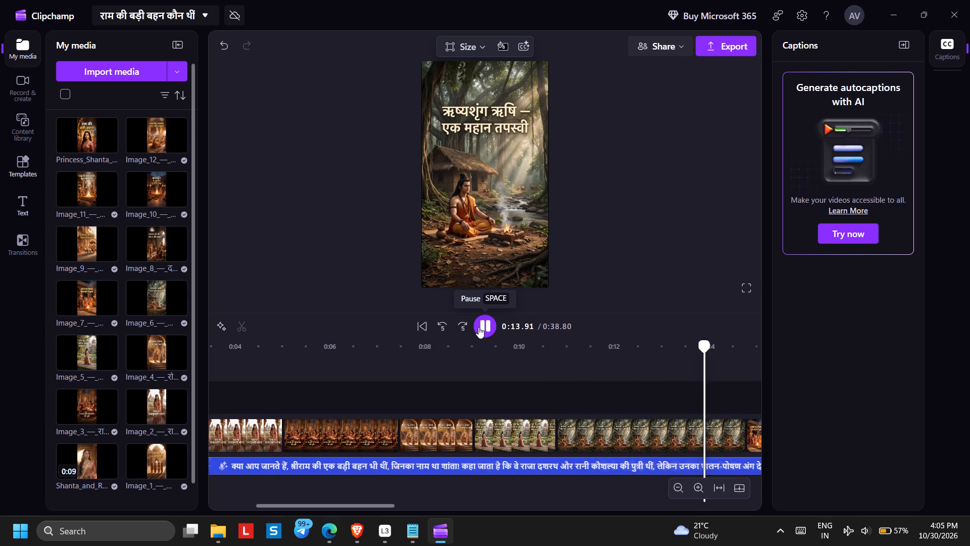
{"action": "left_click", "coordinate": [478, 327]}
{"action": "left_click", "coordinate": [478, 327]}
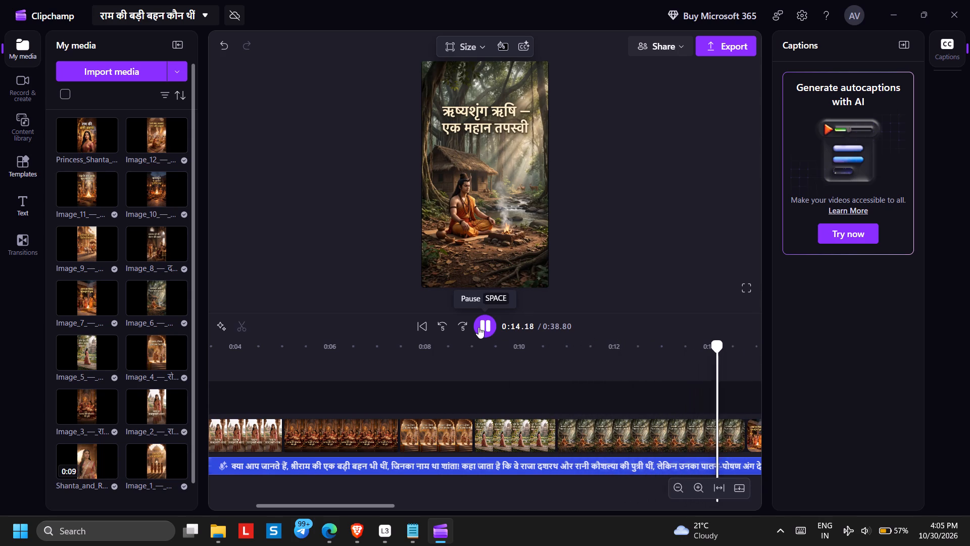
{"action": "left_click", "coordinate": [478, 327]}
{"action": "left_click", "coordinate": [534, 405]}
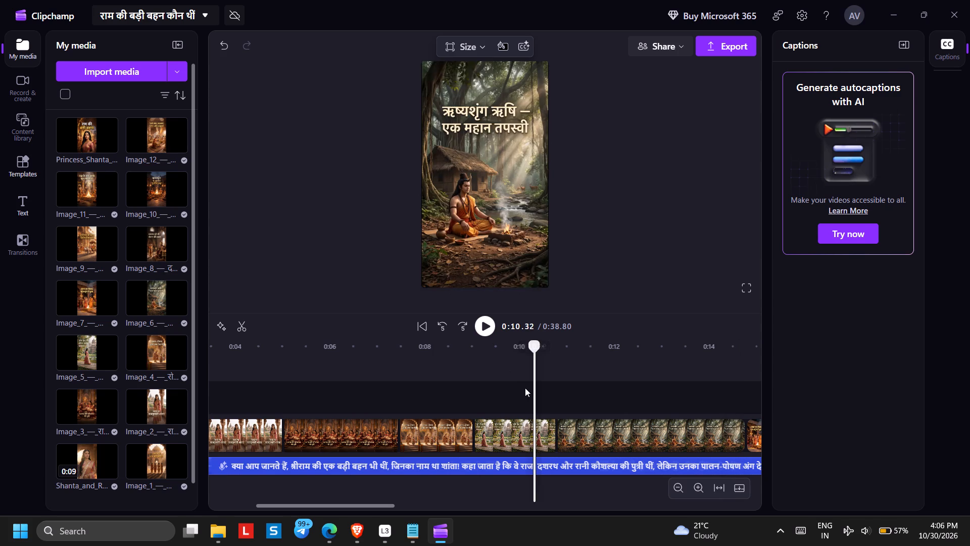
{"action": "left_click", "coordinate": [483, 320]}
{"action": "left_click", "coordinate": [483, 320]}
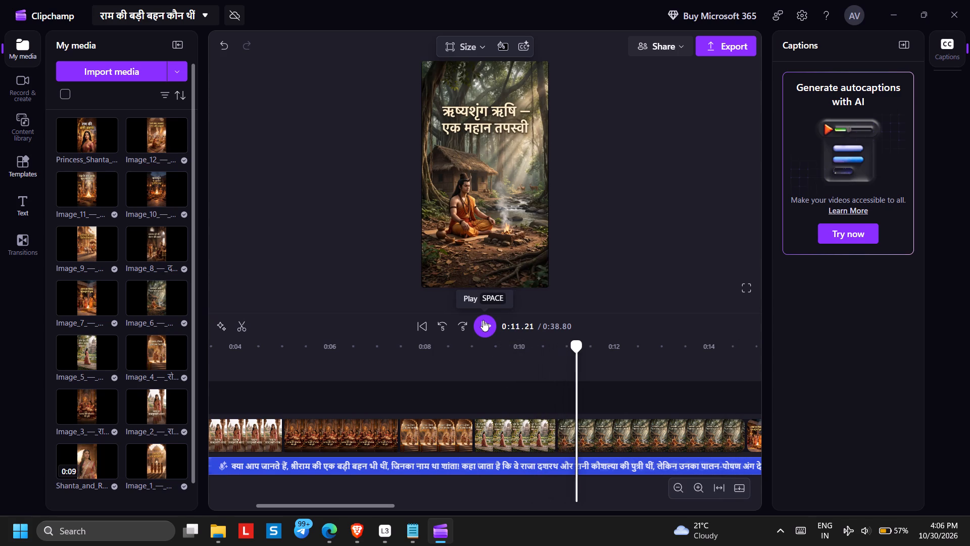
{"action": "left_click", "coordinate": [486, 393]}
{"action": "left_click", "coordinate": [481, 322]}
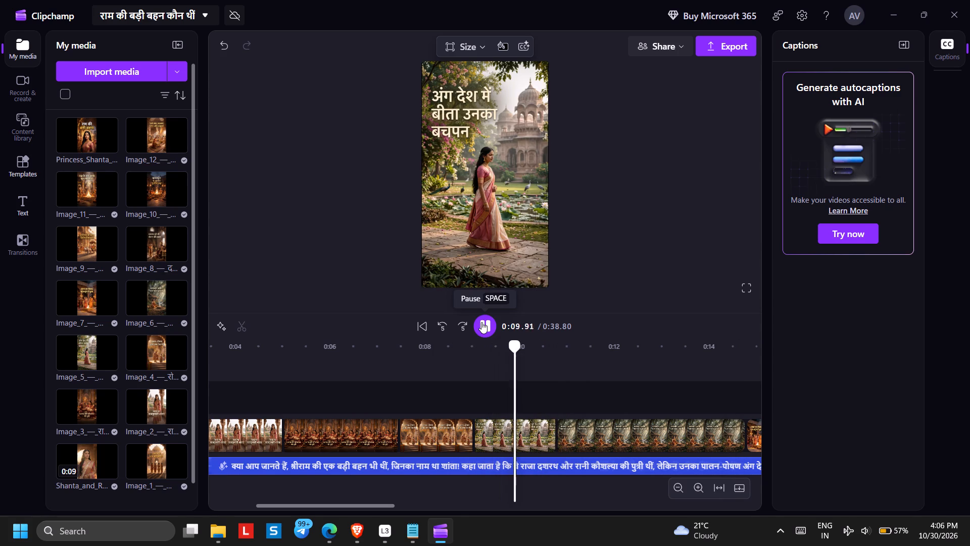
{"action": "left_click", "coordinate": [481, 322]}
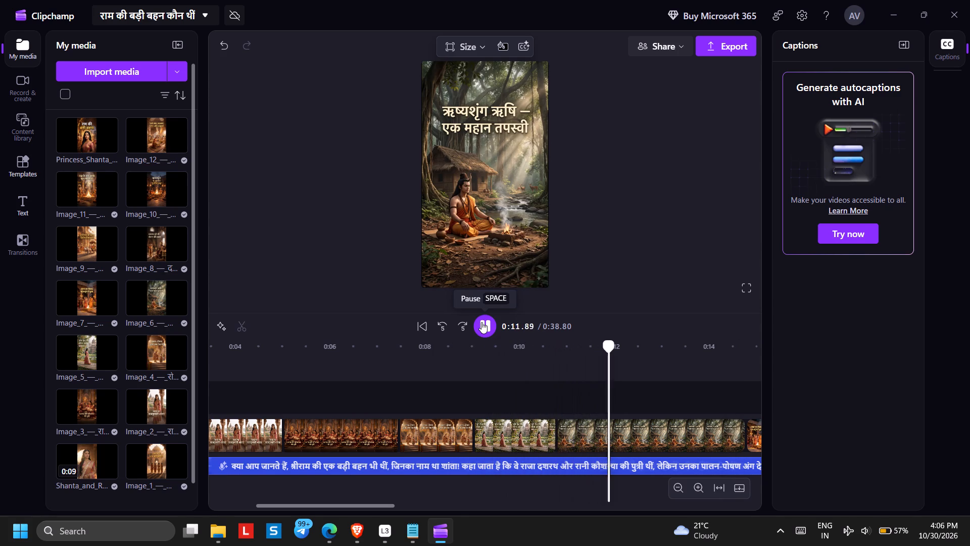
{"action": "left_click_drag", "start_coordinate": [553, 440], "coordinate": [605, 439]}
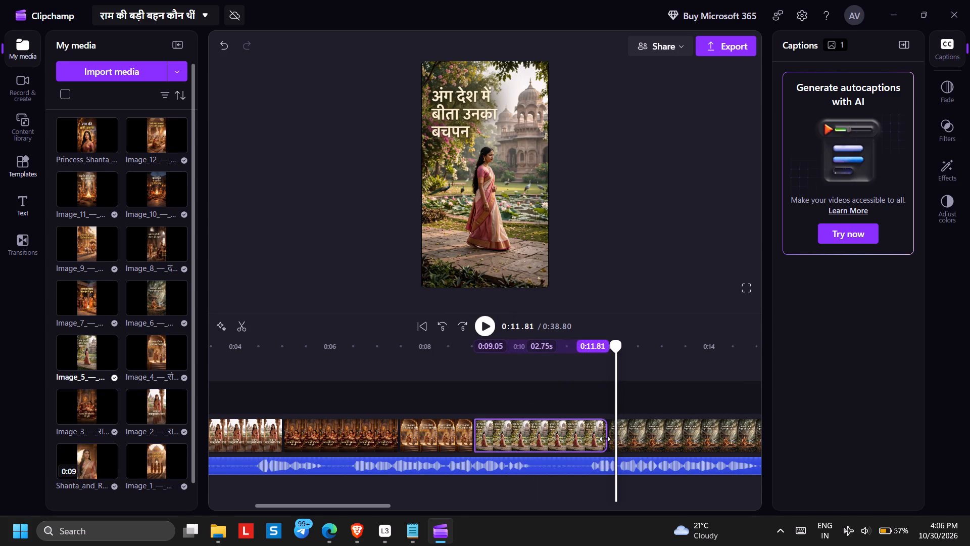
{"action": "left_click_drag", "start_coordinate": [605, 439], "coordinate": [610, 439]}
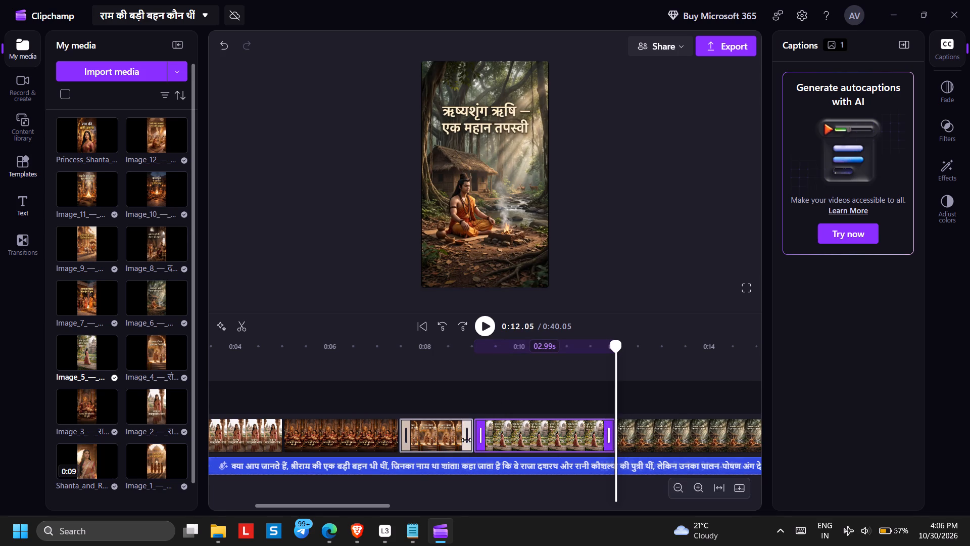
Lengthen Image 4 to about 2.13 s and trim Image 5 to 2.41 s, with Image 6 directly against its end.
{"action": "left_click_drag", "start_coordinate": [466, 440], "coordinate": [491, 441]}
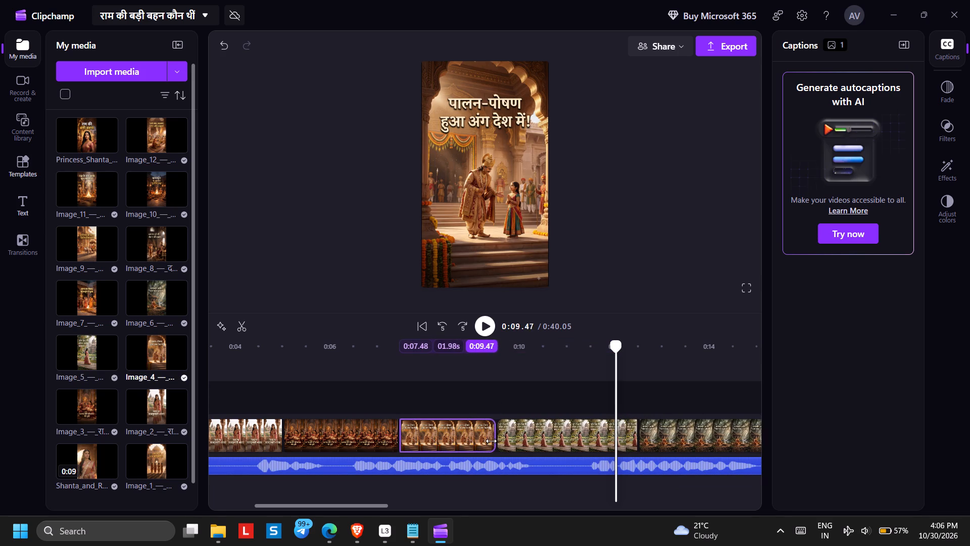
{"action": "left_click_drag", "start_coordinate": [491, 441], "coordinate": [494, 442]}
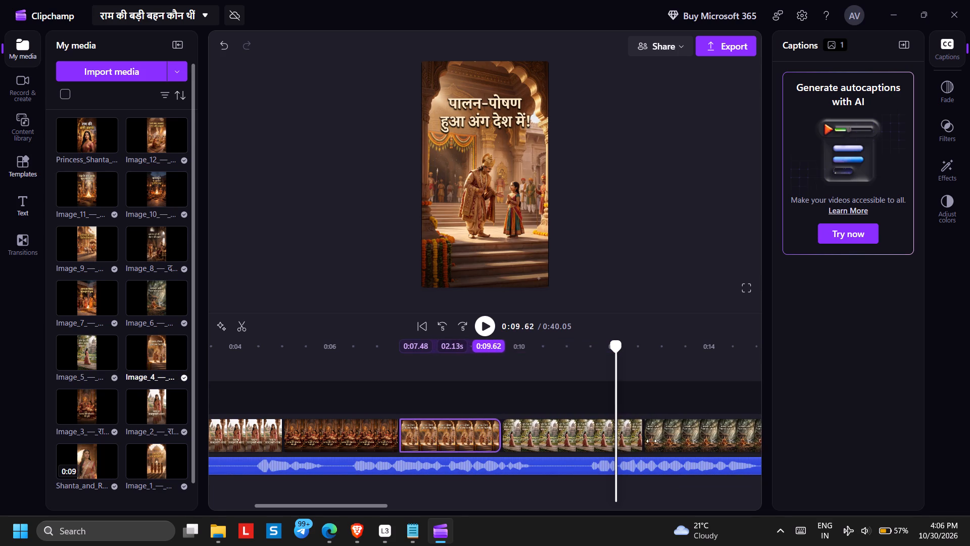
{"action": "left_click_drag", "start_coordinate": [634, 435], "coordinate": [610, 436]}
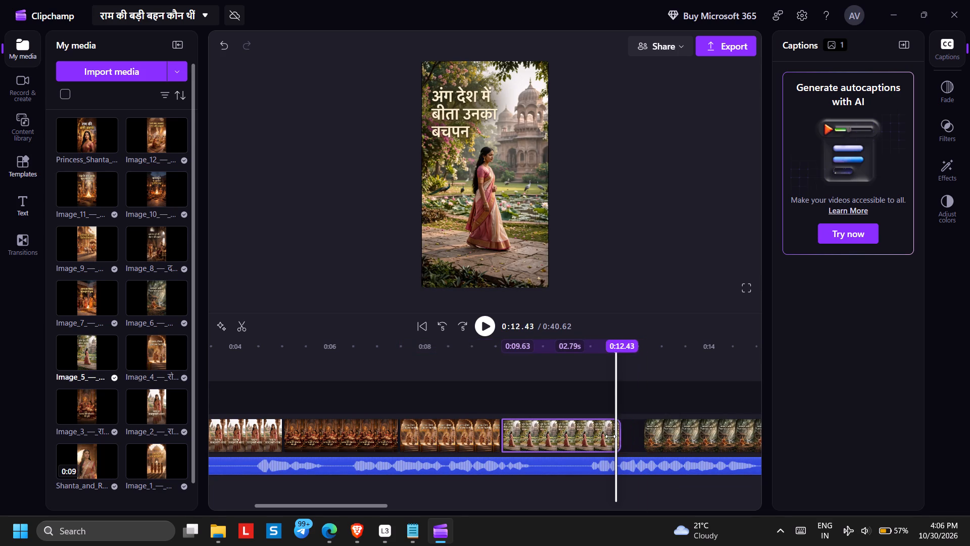
{"action": "left_click_drag", "start_coordinate": [610, 436], "coordinate": [608, 436]}
{"action": "left_click", "coordinate": [630, 434]}
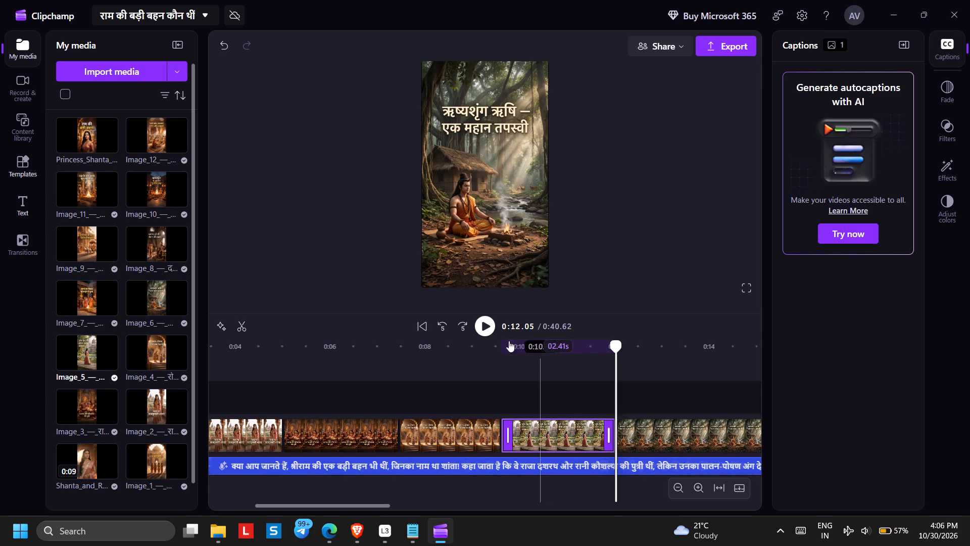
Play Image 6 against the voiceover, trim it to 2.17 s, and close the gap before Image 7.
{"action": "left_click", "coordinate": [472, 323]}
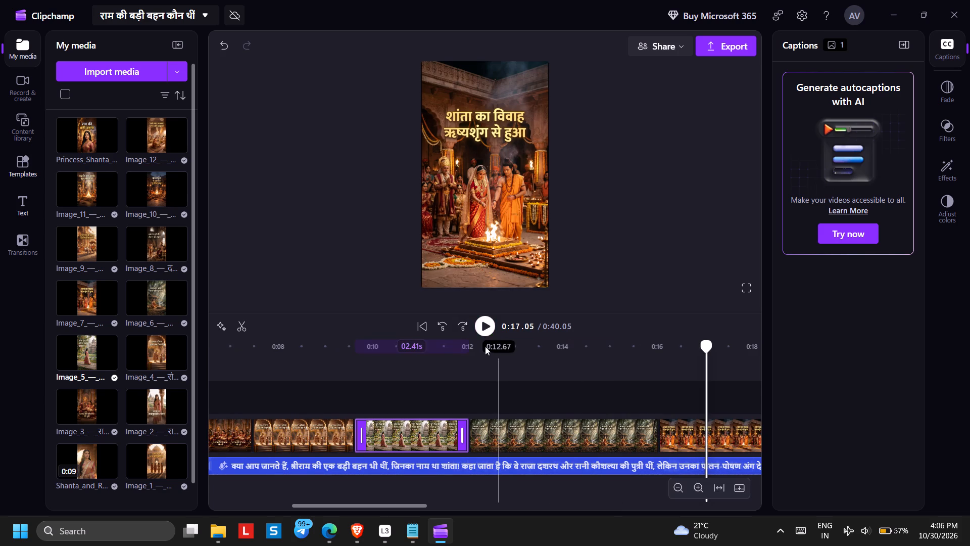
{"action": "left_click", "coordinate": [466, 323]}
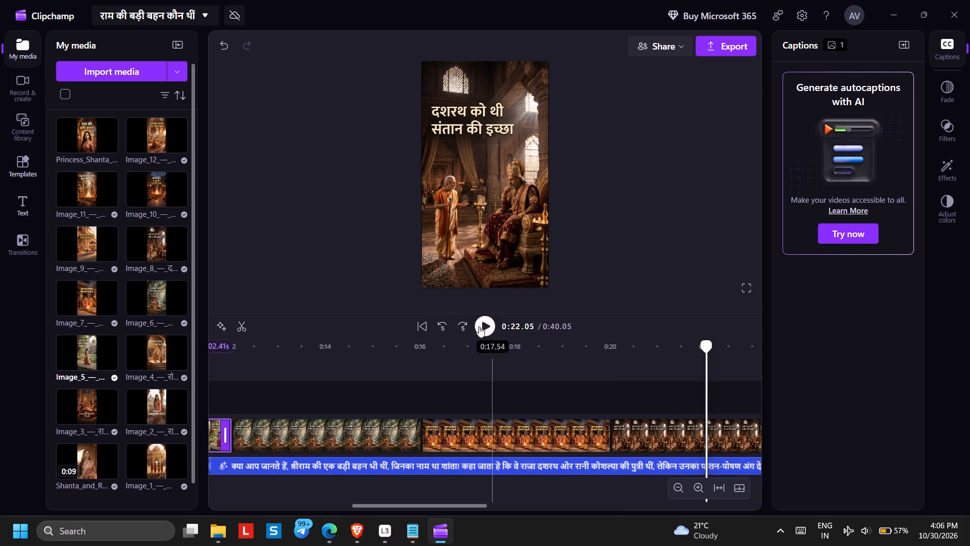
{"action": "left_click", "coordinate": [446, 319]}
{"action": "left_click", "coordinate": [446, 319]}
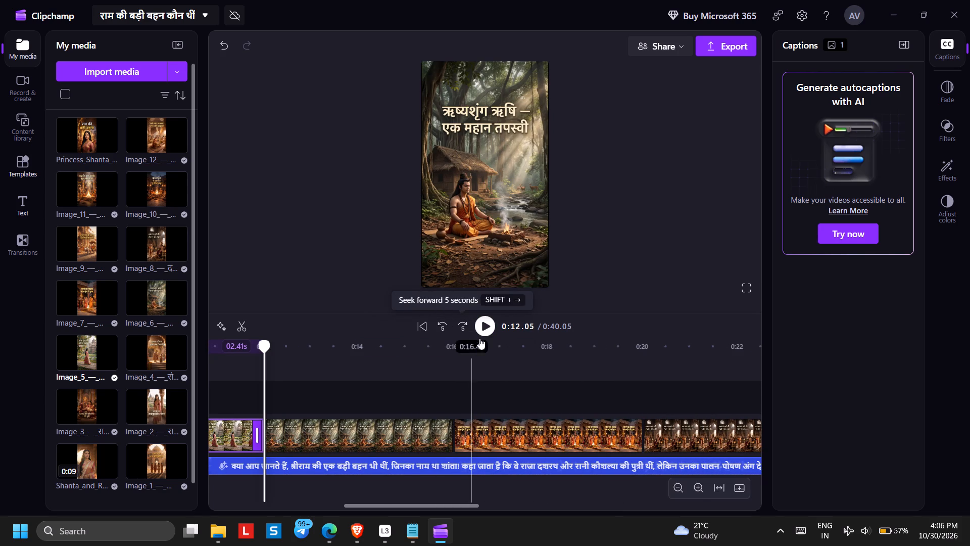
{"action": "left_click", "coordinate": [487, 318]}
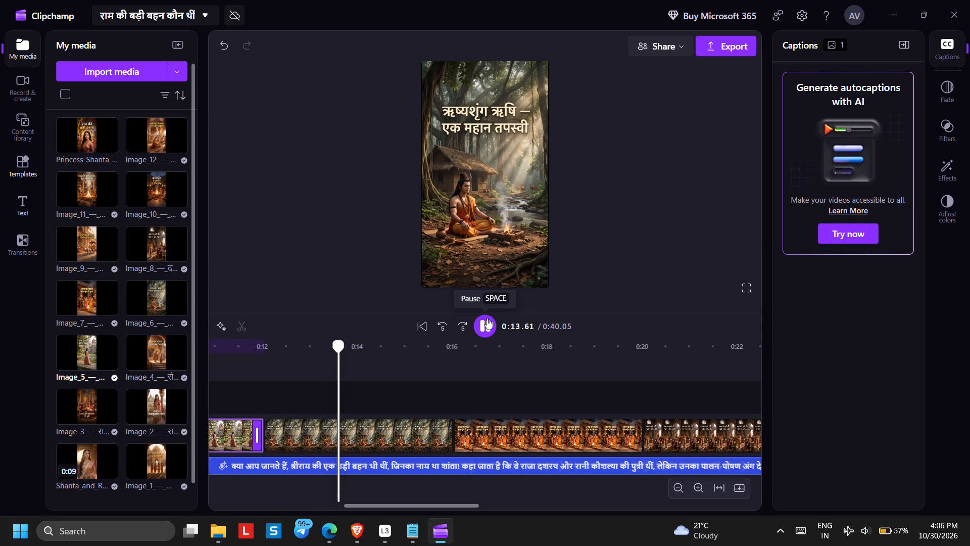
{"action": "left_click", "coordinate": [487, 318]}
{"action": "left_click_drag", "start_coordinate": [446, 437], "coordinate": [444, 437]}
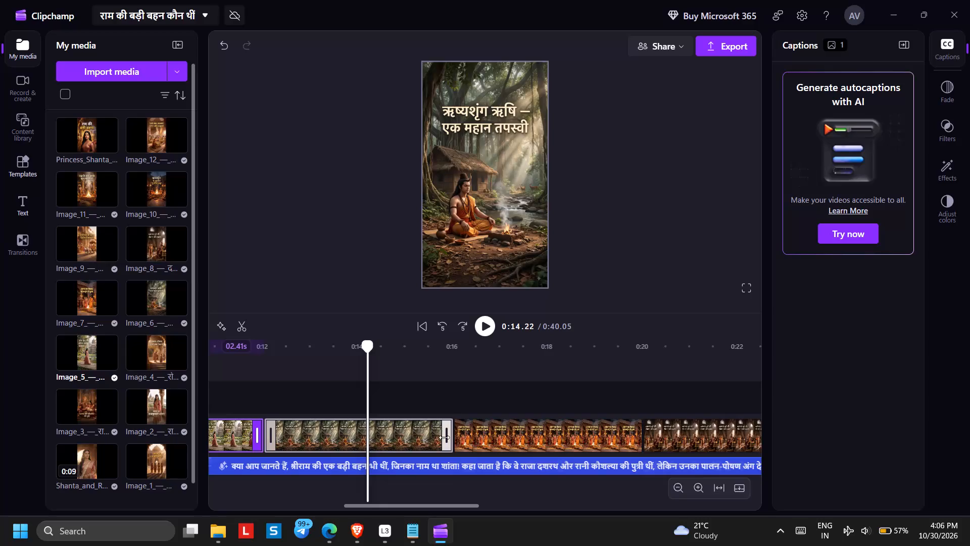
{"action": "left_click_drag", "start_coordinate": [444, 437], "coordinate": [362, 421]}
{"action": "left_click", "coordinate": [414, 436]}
Replay Image 6 against the voiceover, delete it from the timeline, and close the gap before Image 7.
{"action": "left_click", "coordinate": [485, 324]}
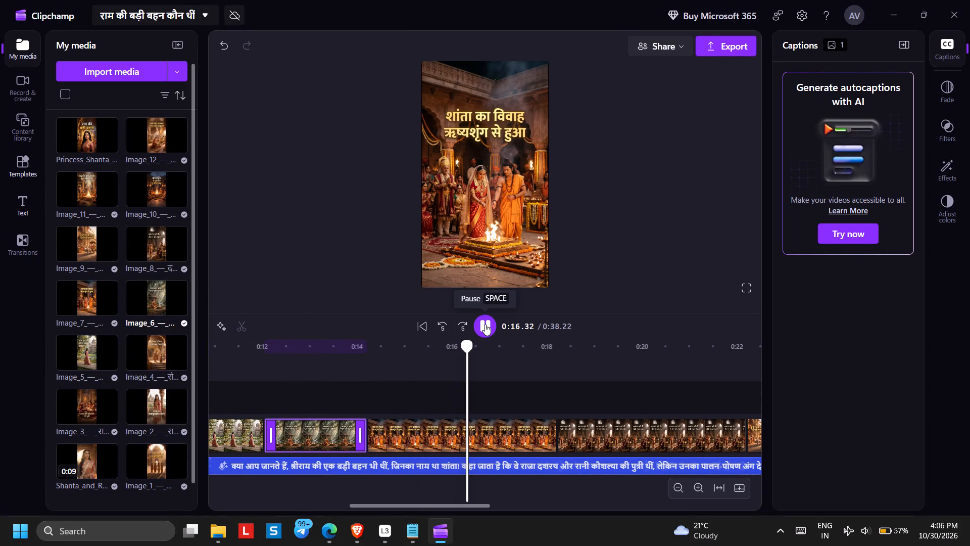
{"action": "left_click", "coordinate": [485, 324]}
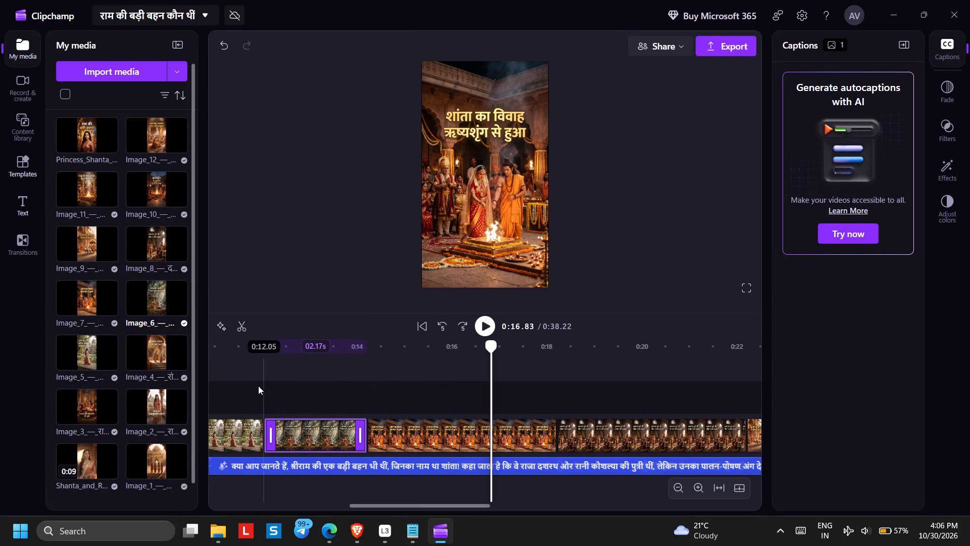
{"action": "left_click", "coordinate": [251, 385]}
{"action": "left_click", "coordinate": [489, 316]}
{"action": "left_click", "coordinate": [488, 322]}
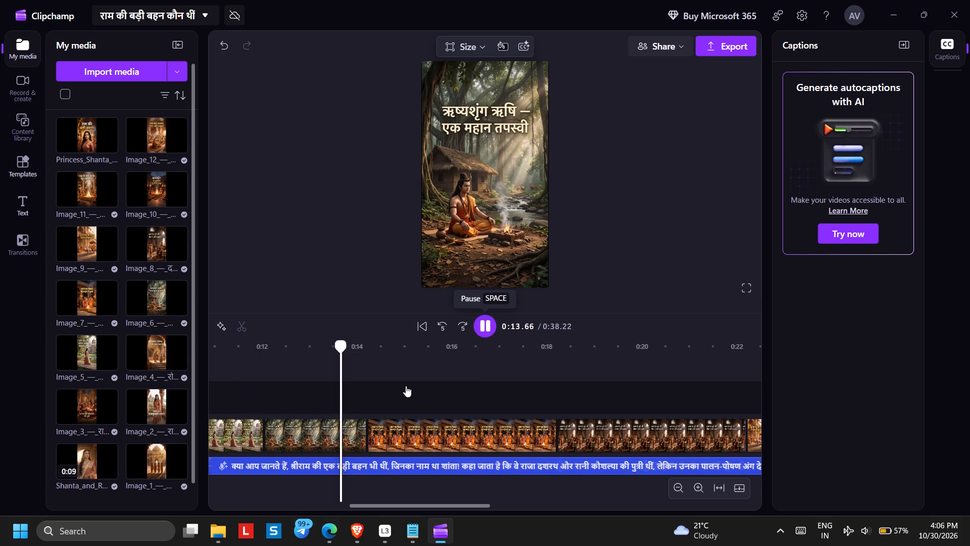
{"action": "left_click", "coordinate": [345, 436]}
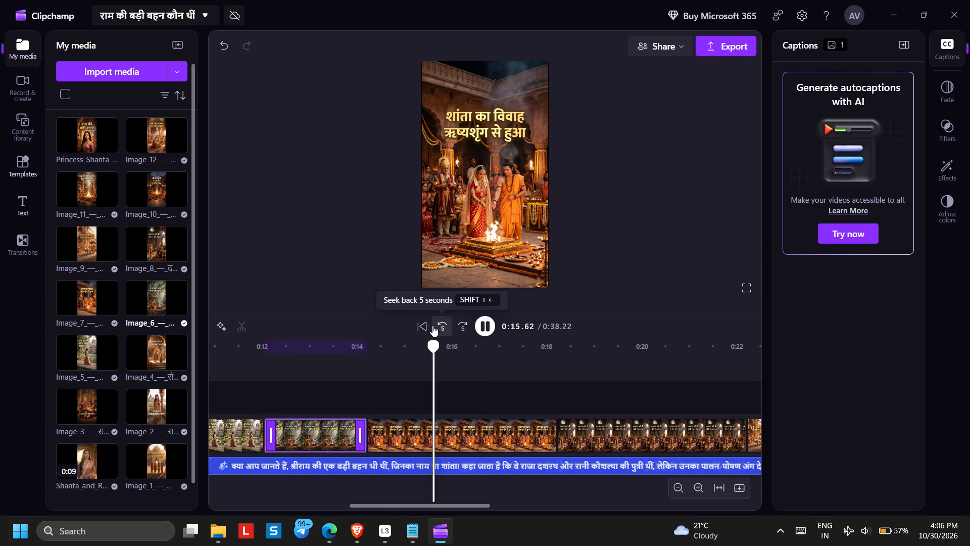
{"action": "left_click", "coordinate": [225, 412]}
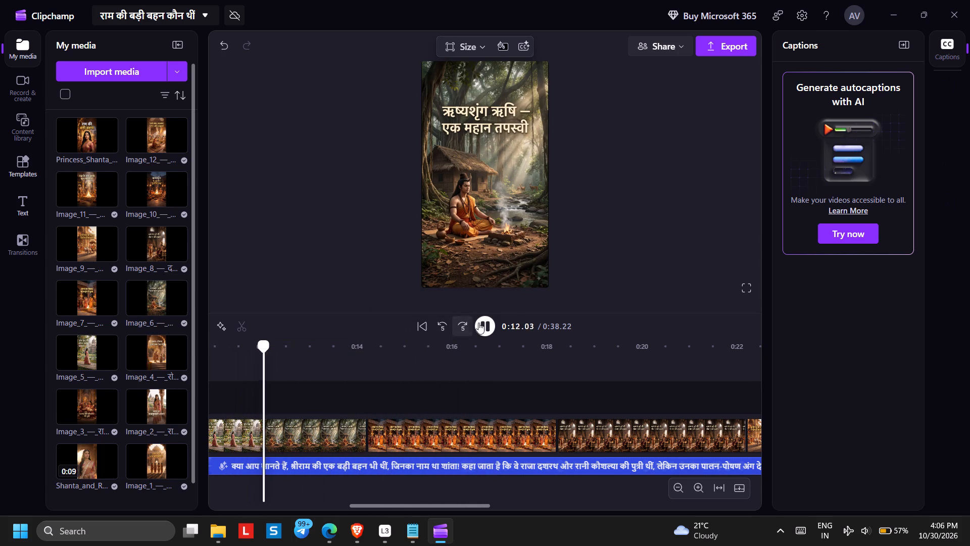
{"action": "left_click", "coordinate": [483, 326]}
{"action": "right_click", "coordinate": [352, 429]}
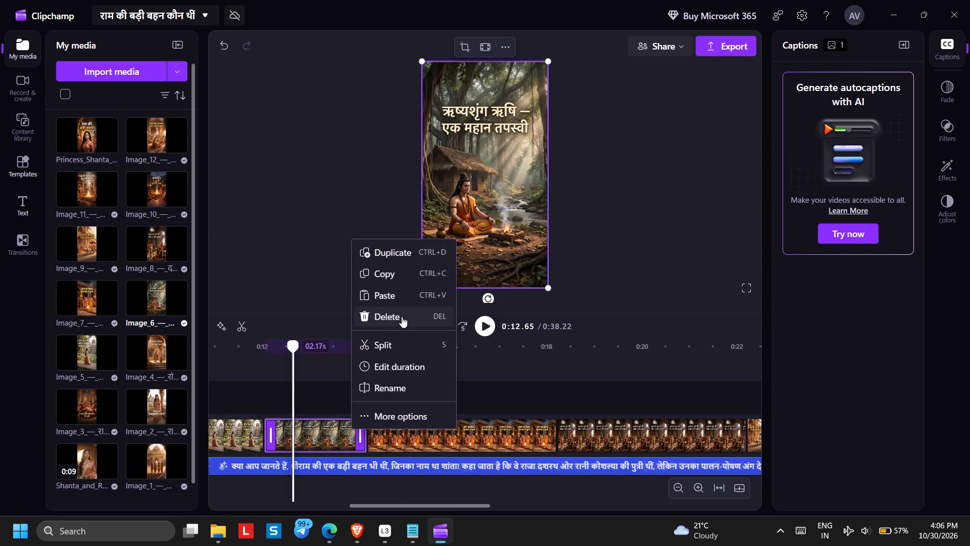
{"action": "left_click", "coordinate": [402, 318]}
{"action": "left_click", "coordinate": [321, 430]}
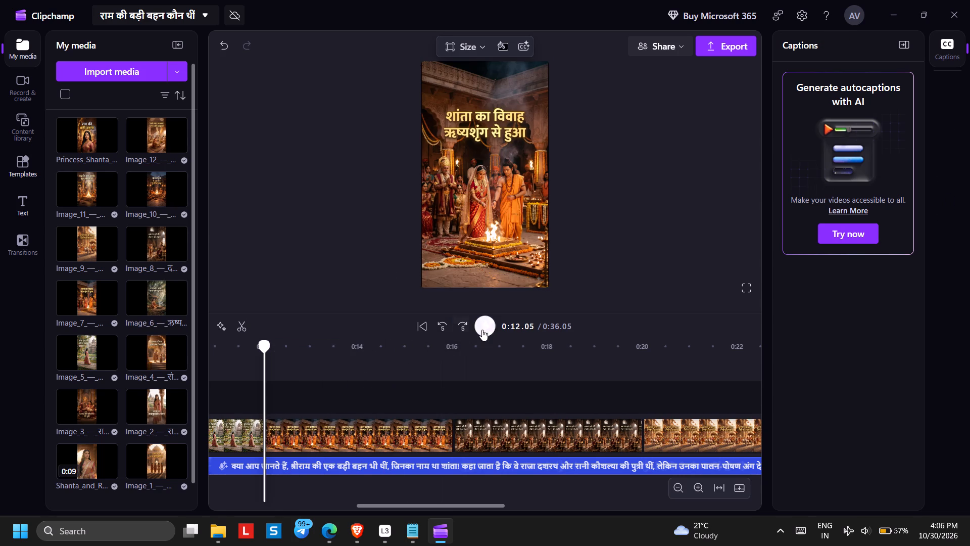
Play Image 7 against the voiceover, trim it to 1.90 s ending at 13.95 s, and close the gap before Image 8.
{"action": "left_click", "coordinate": [482, 330]}
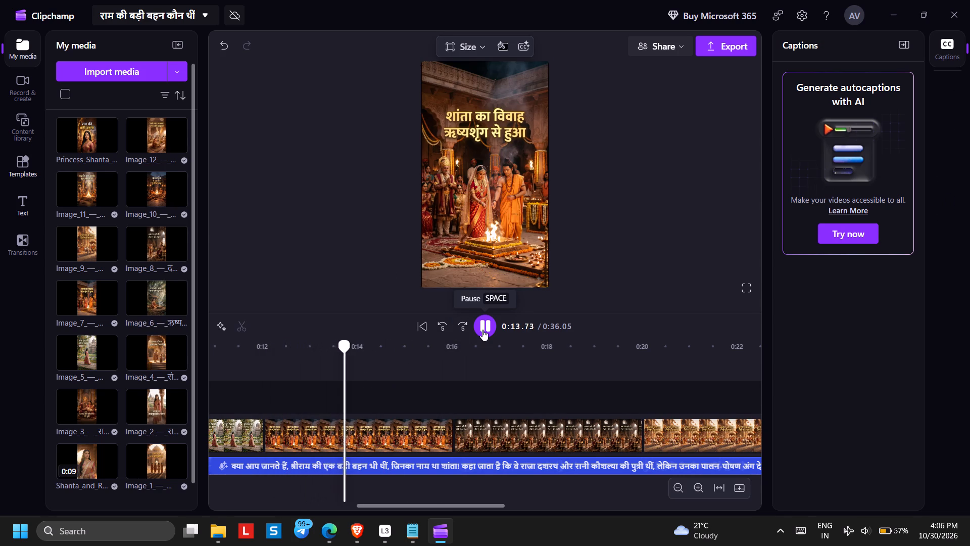
{"action": "left_click", "coordinate": [482, 330]}
{"action": "left_click_drag", "start_coordinate": [446, 434], "coordinate": [353, 435]}
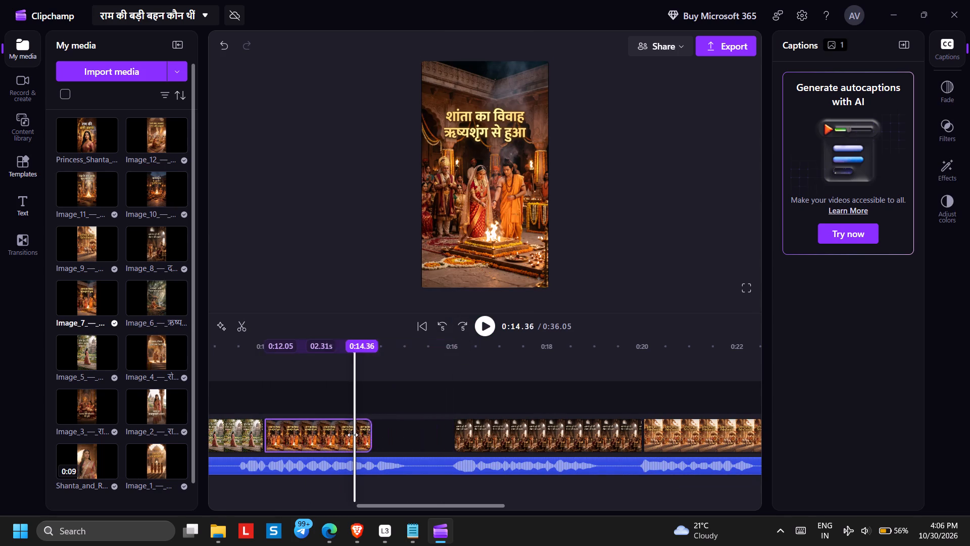
{"action": "left_click_drag", "start_coordinate": [353, 435], "coordinate": [346, 433]}
{"action": "left_click", "coordinate": [408, 434]}
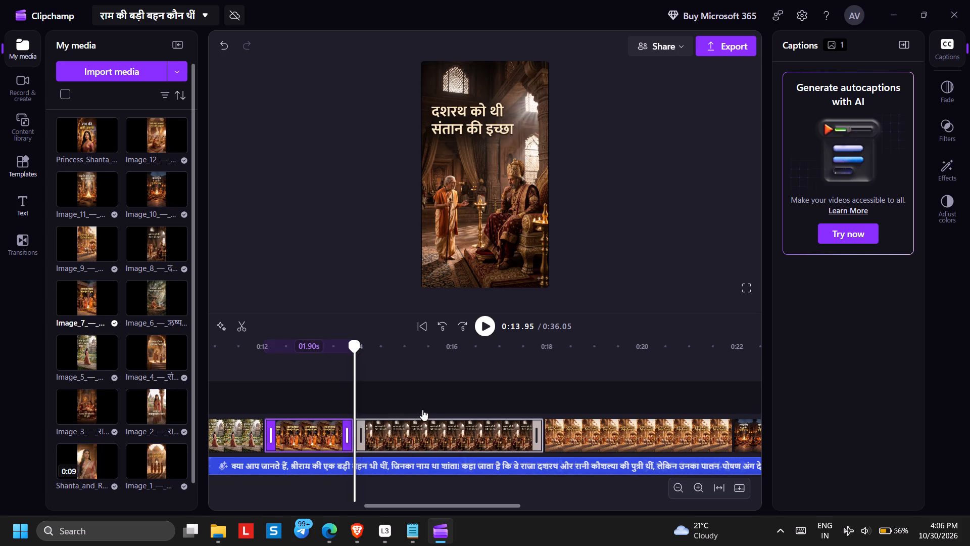
Play Image 8 against the voiceover, trim it to 2.26 s ending at 16.21 s, and close the gap before Image 9.
{"action": "left_click", "coordinate": [484, 326]}
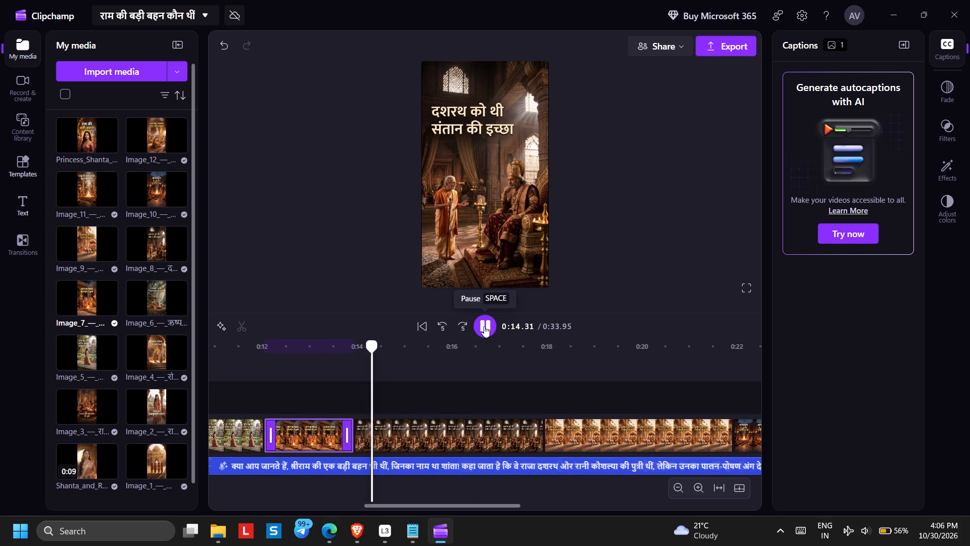
{"action": "left_click", "coordinate": [484, 326]}
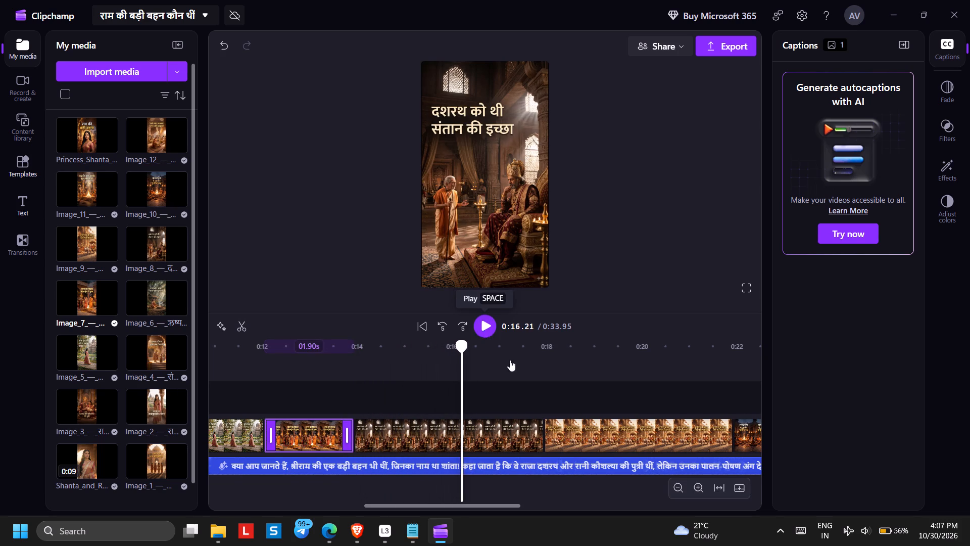
{"action": "left_click_drag", "start_coordinate": [536, 433], "coordinate": [451, 434]}
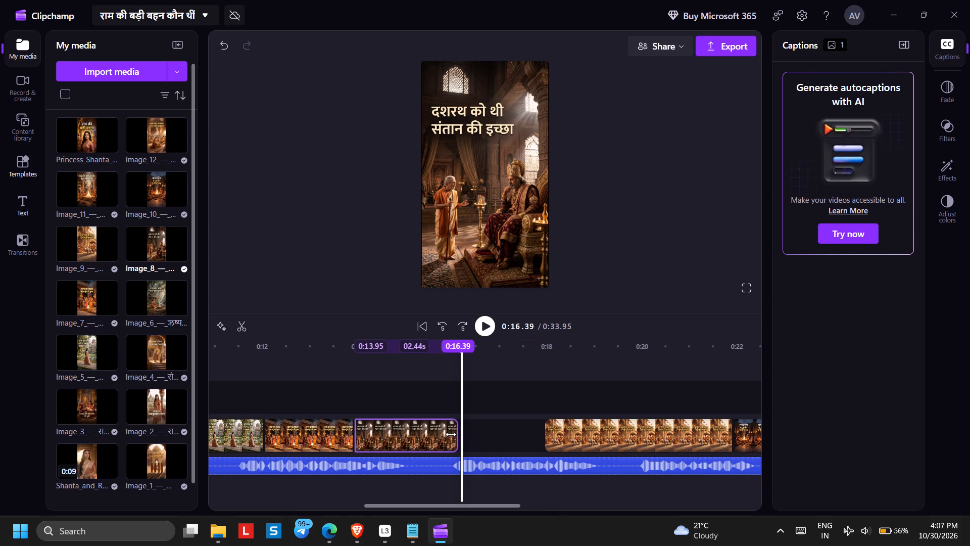
{"action": "left_click_drag", "start_coordinate": [451, 434], "coordinate": [453, 434]}
{"action": "left_click", "coordinate": [502, 434]}
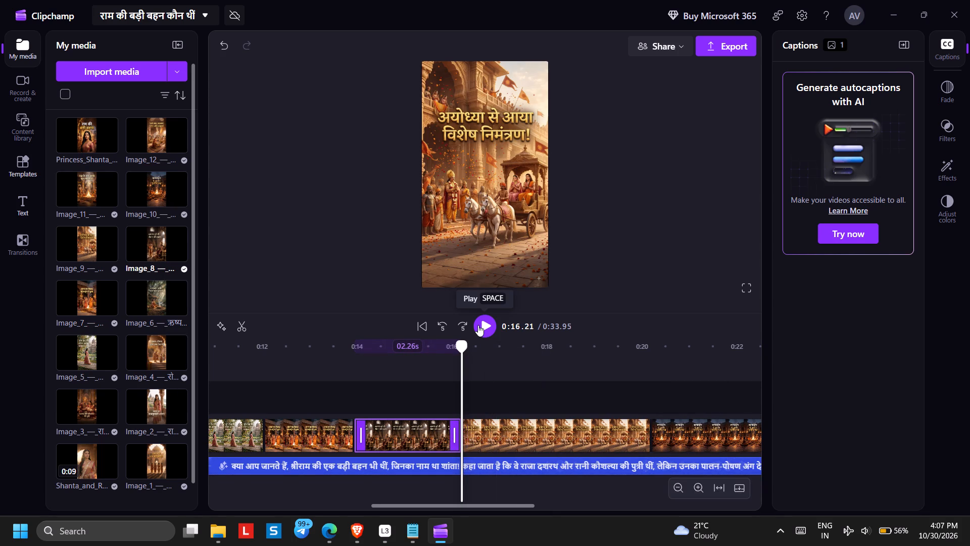
Play Image 9 against the voiceover, trim its end to about 18.99 s, and close the gap before Image 10.
{"action": "left_click", "coordinate": [478, 325]}
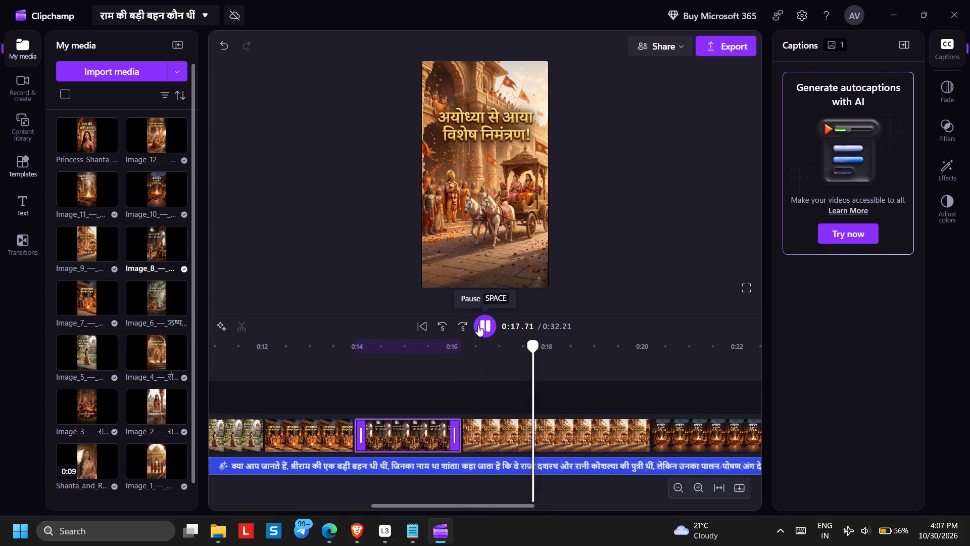
{"action": "left_click", "coordinate": [478, 325]}
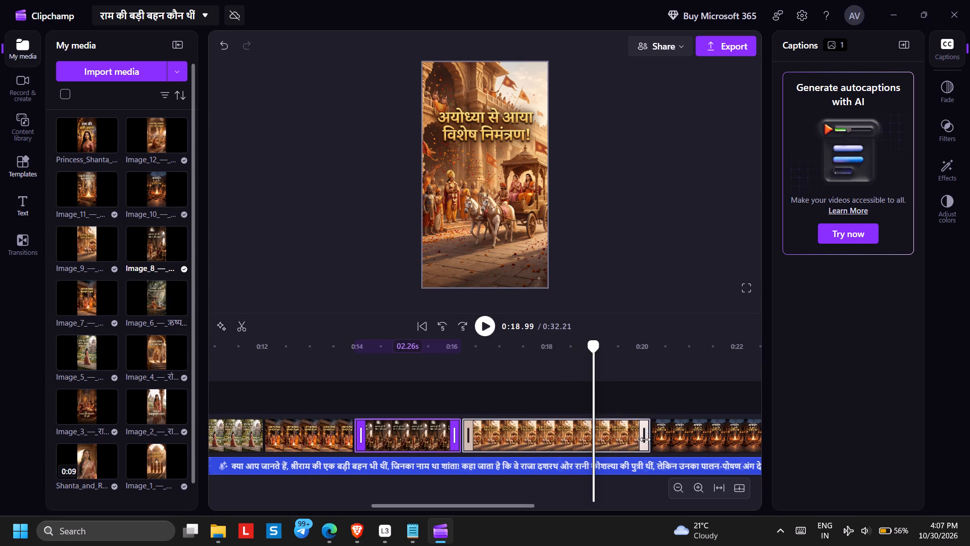
{"action": "left_click_drag", "start_coordinate": [645, 439], "coordinate": [589, 442]}
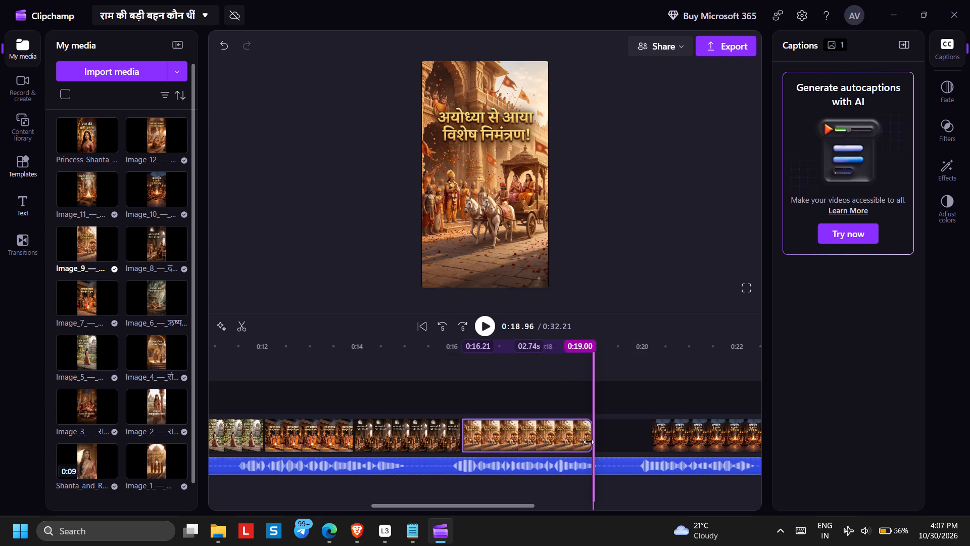
{"action": "left_click", "coordinate": [618, 435]}
Play Image 10 against the voiceover, trim it to 2.51 s ending at about 21.51 s, and close the gap before Image 11.
{"action": "left_click", "coordinate": [481, 327]}
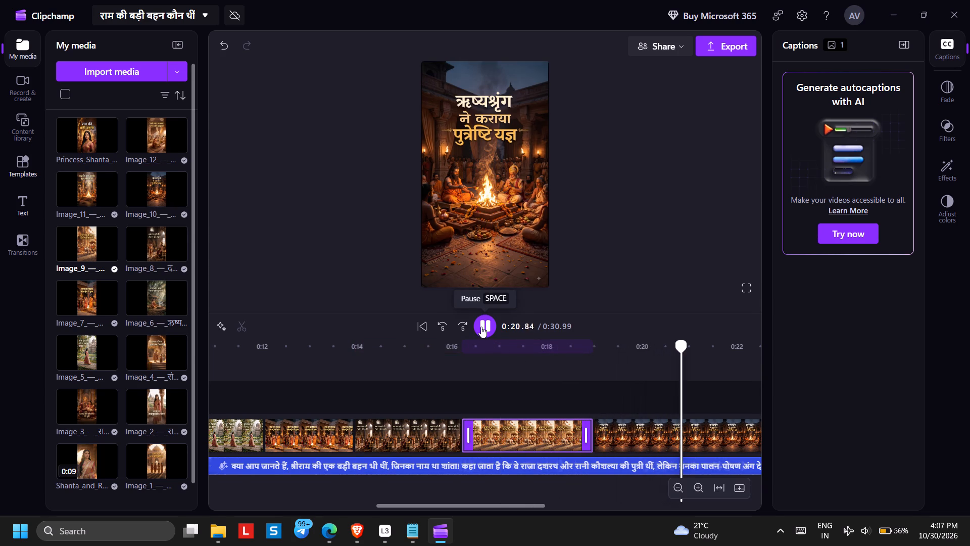
{"action": "left_click", "coordinate": [481, 327]}
{"action": "left_click_drag", "start_coordinate": [454, 504], "coordinate": [471, 505]}
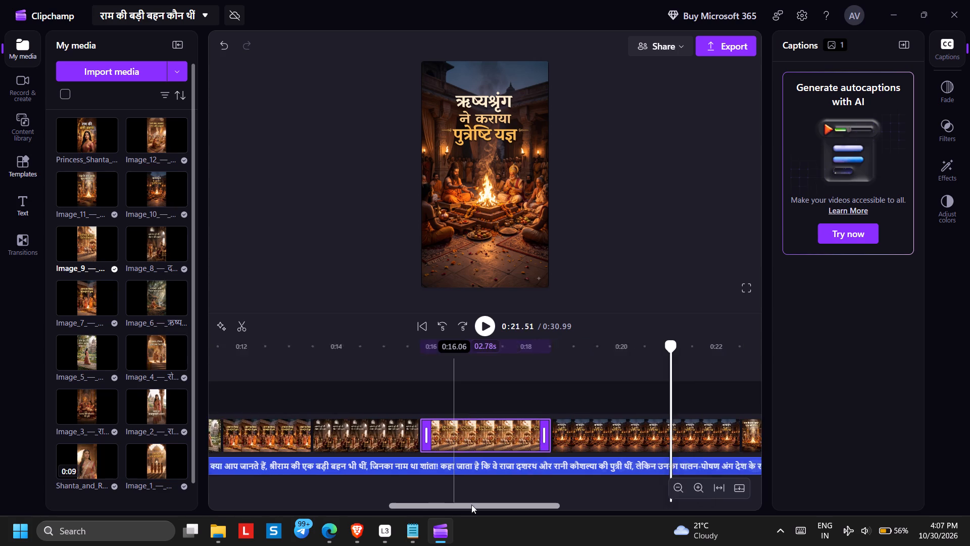
{"action": "left_click_drag", "start_coordinate": [471, 505], "coordinate": [526, 505]}
{"action": "left_click_drag", "start_coordinate": [549, 434], "coordinate": [501, 436]}
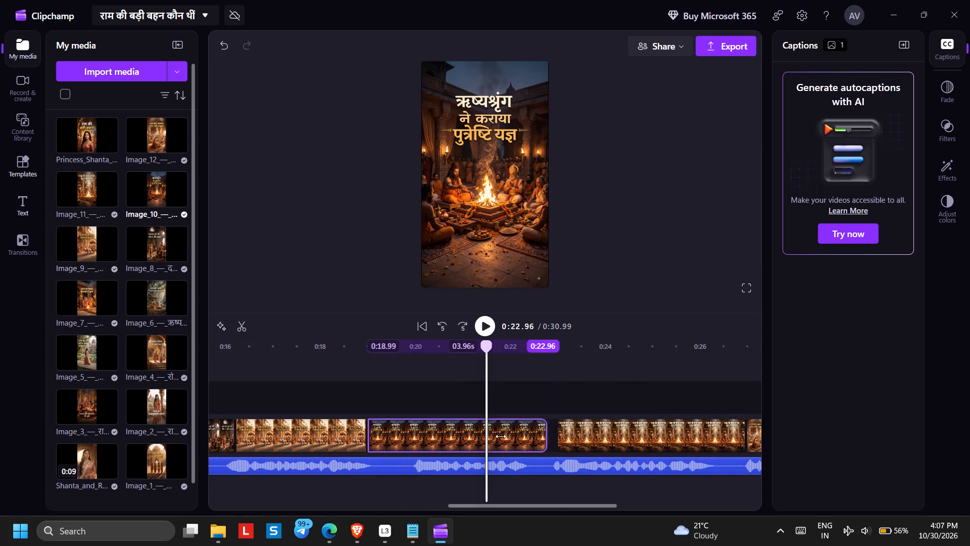
{"action": "left_click_drag", "start_coordinate": [501, 436], "coordinate": [492, 437]}
{"action": "left_click", "coordinate": [488, 437]}
{"action": "left_click_drag", "start_coordinate": [491, 439], "coordinate": [482, 439]}
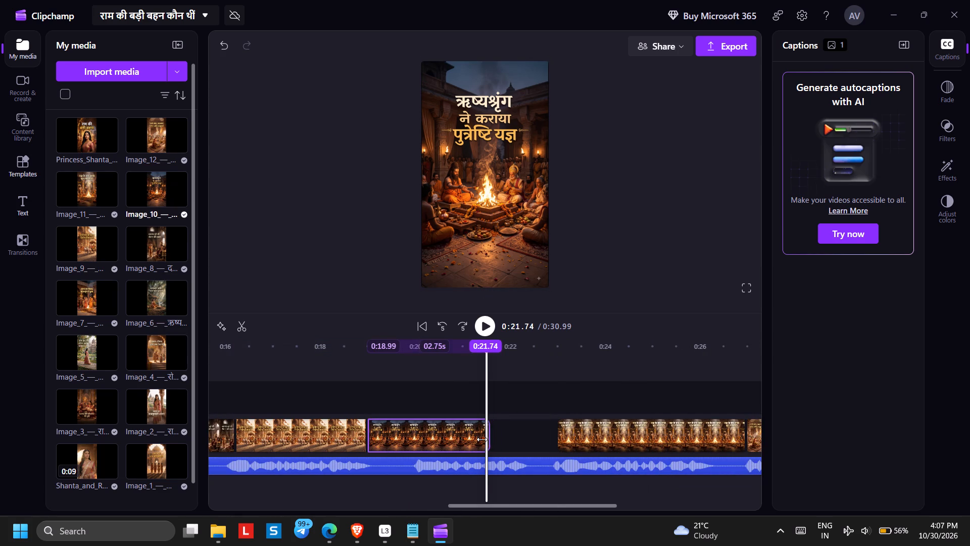
{"action": "left_click_drag", "start_coordinate": [482, 439], "coordinate": [478, 439]}
{"action": "left_click", "coordinate": [516, 437]}
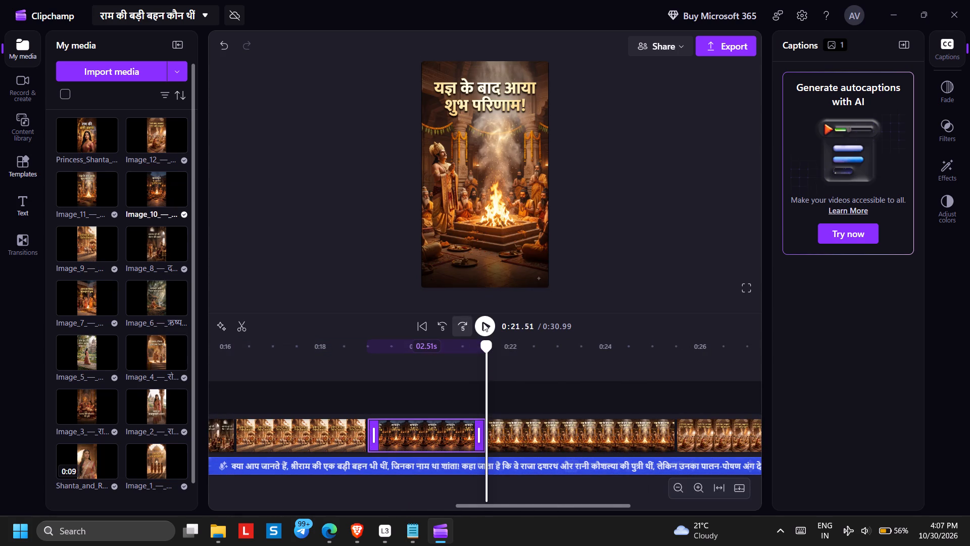
Play Image 11 against the voiceover, trim it to 2.20 s ending at 23.72 s, and close the gap before Image 12.
{"action": "left_click", "coordinate": [488, 323]}
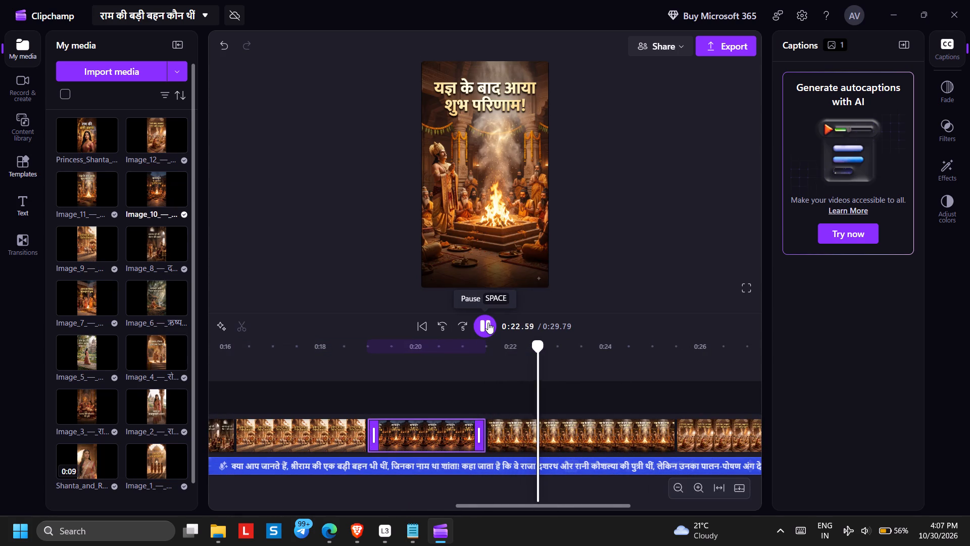
{"action": "left_click", "coordinate": [488, 323]}
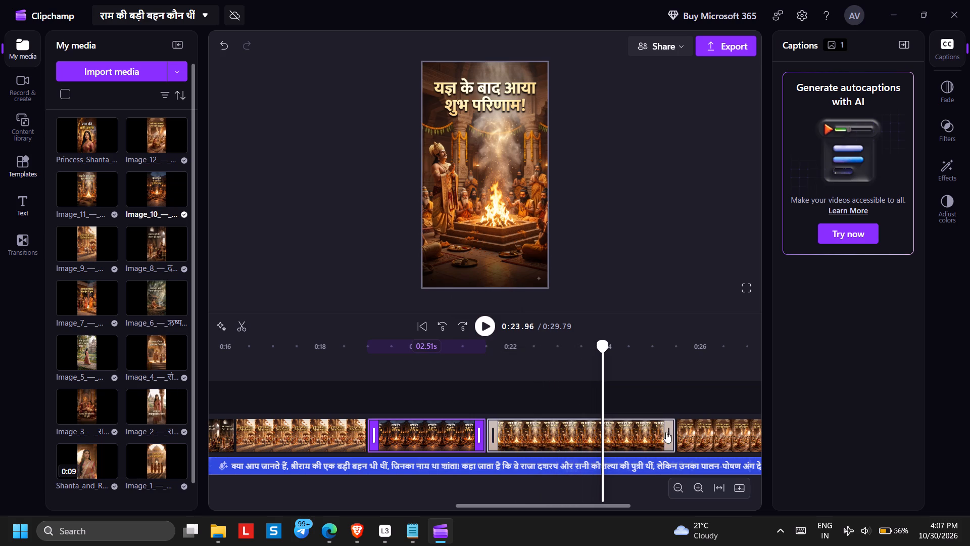
{"action": "left_click", "coordinate": [476, 376]}
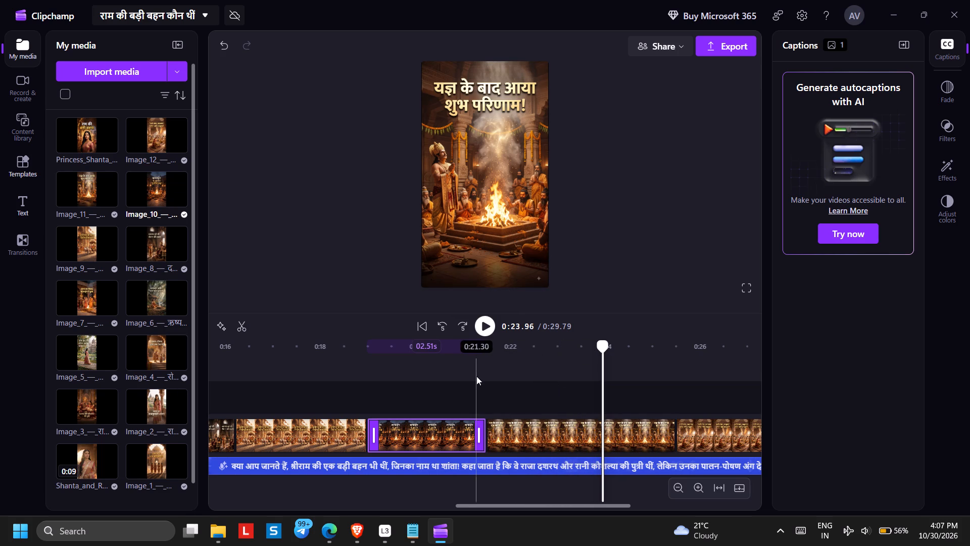
{"action": "left_click", "coordinate": [482, 332]}
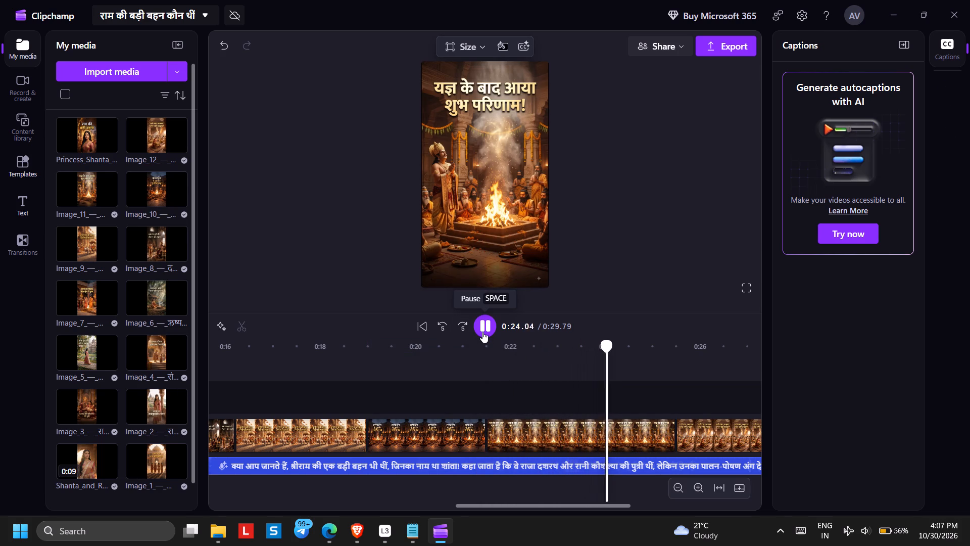
{"action": "left_click", "coordinate": [482, 332]}
{"action": "left_click", "coordinate": [482, 332]}
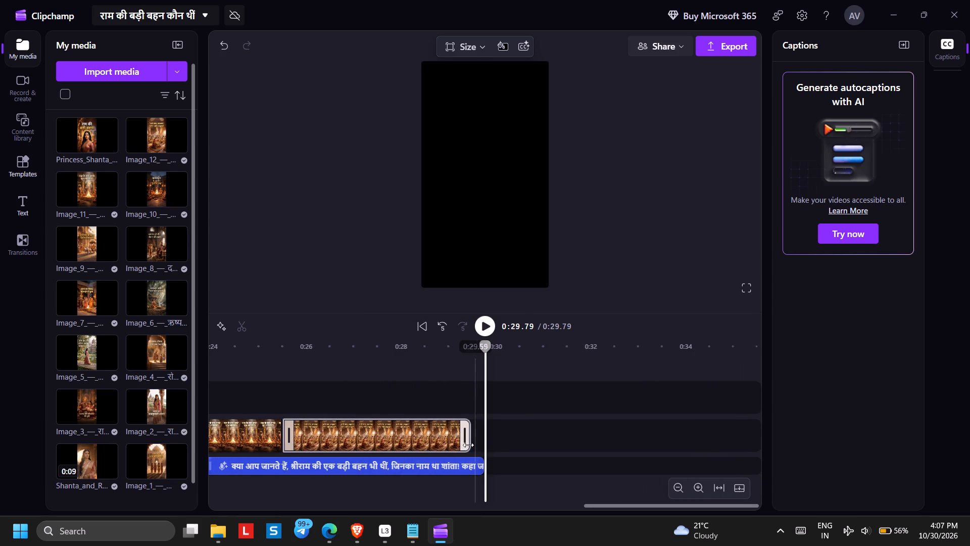
{"action": "left_click", "coordinate": [596, 500]}
{"action": "left_click_drag", "start_coordinate": [594, 502], "coordinate": [549, 517]}
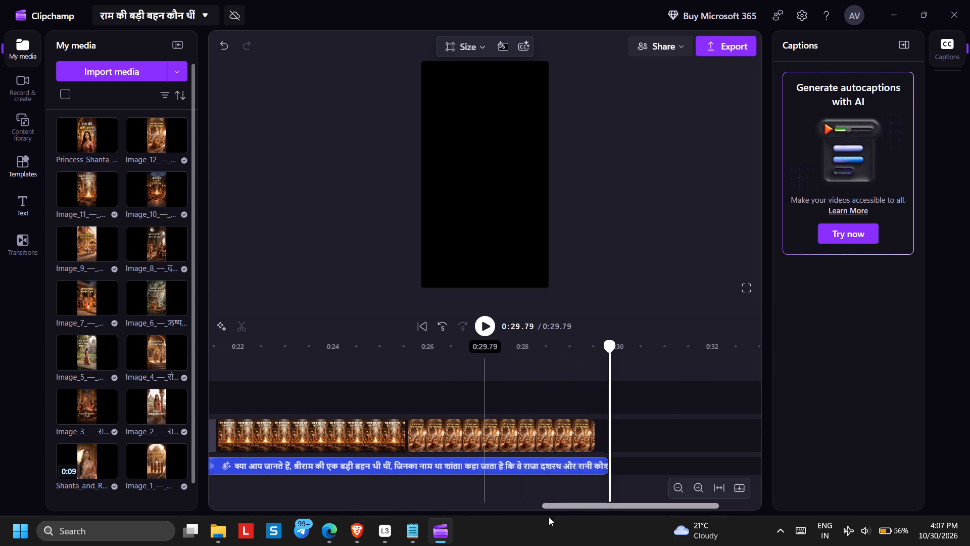
{"action": "left_click_drag", "start_coordinate": [549, 517], "coordinate": [528, 523]}
{"action": "left_click", "coordinate": [280, 389]}
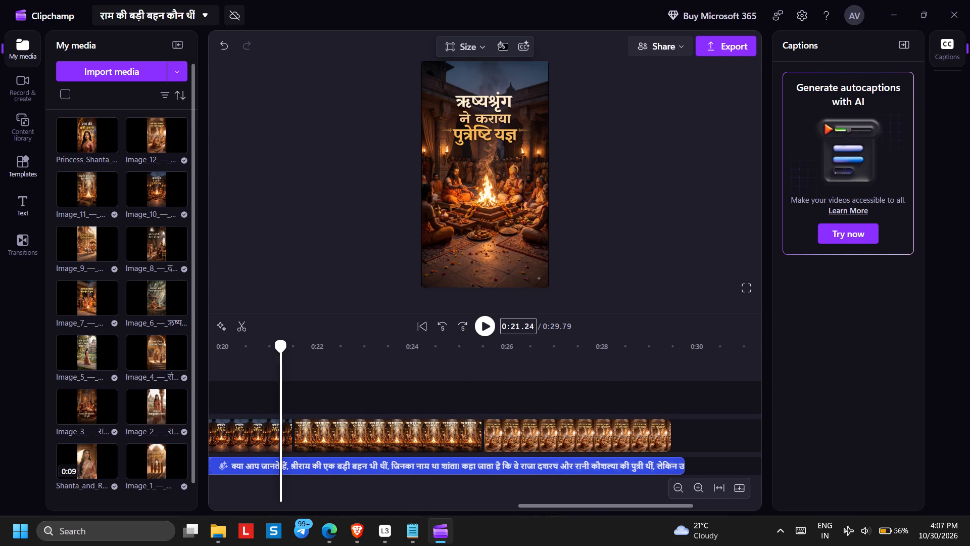
{"action": "left_click", "coordinate": [487, 328]}
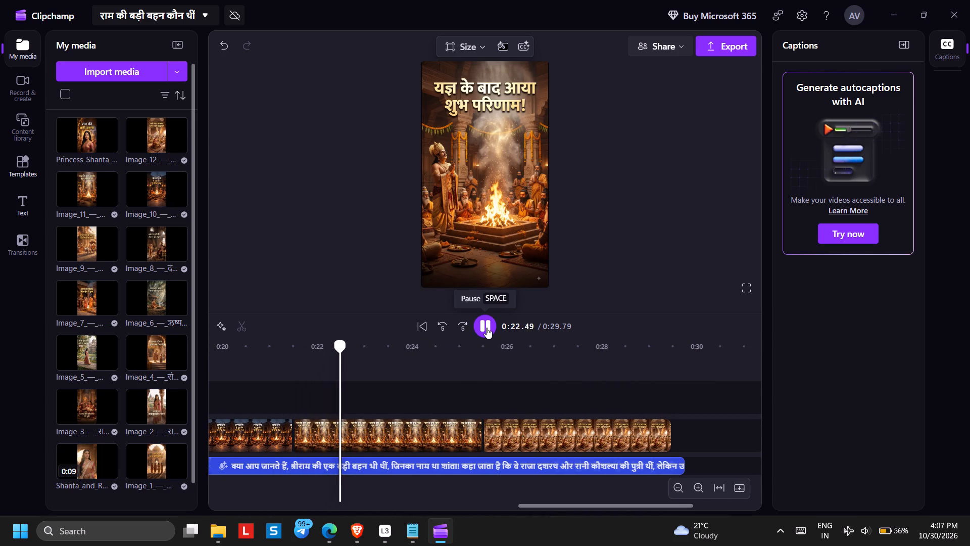
{"action": "left_click", "coordinate": [487, 328]}
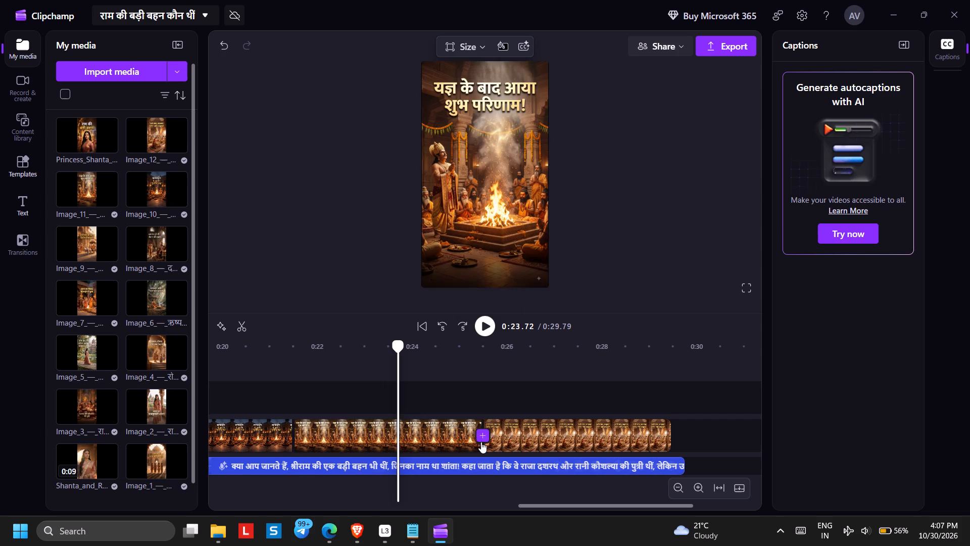
{"action": "left_click_drag", "start_coordinate": [474, 442], "coordinate": [390, 445]}
{"action": "left_click", "coordinate": [448, 436]}
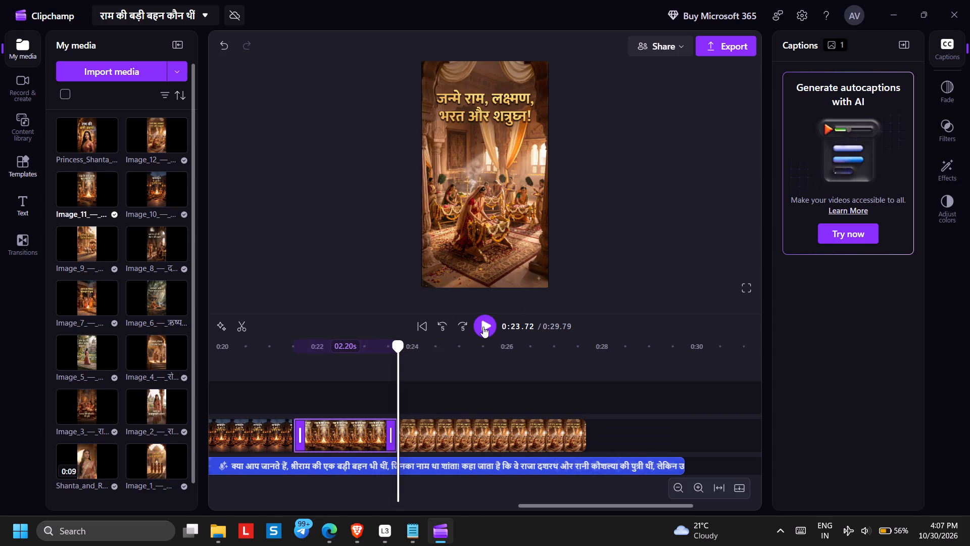
Play Image 12 against the voiceover and trim it to 2.05 s, ending at 25.77 s.
{"action": "left_click", "coordinate": [483, 327]}
{"action": "left_click", "coordinate": [487, 327]}
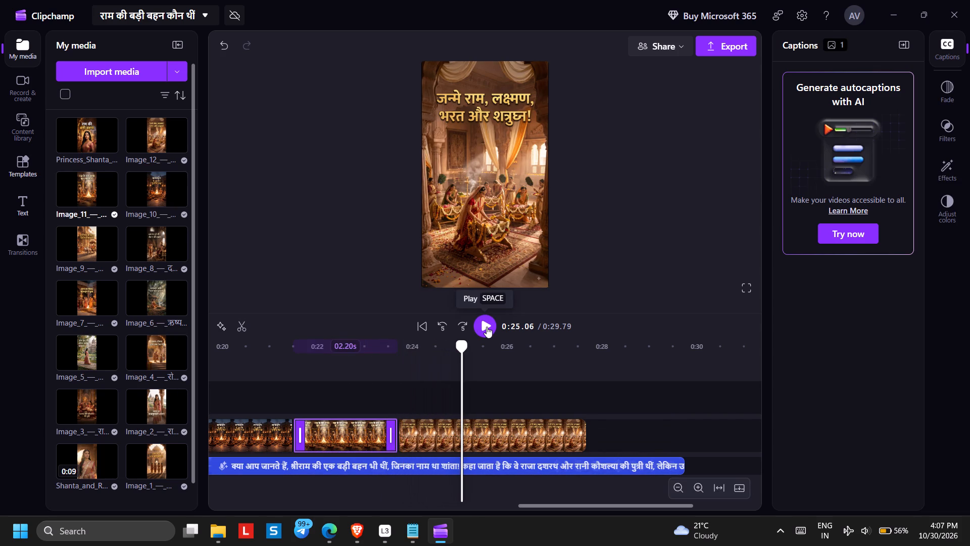
{"action": "double_click", "coordinate": [479, 327]}
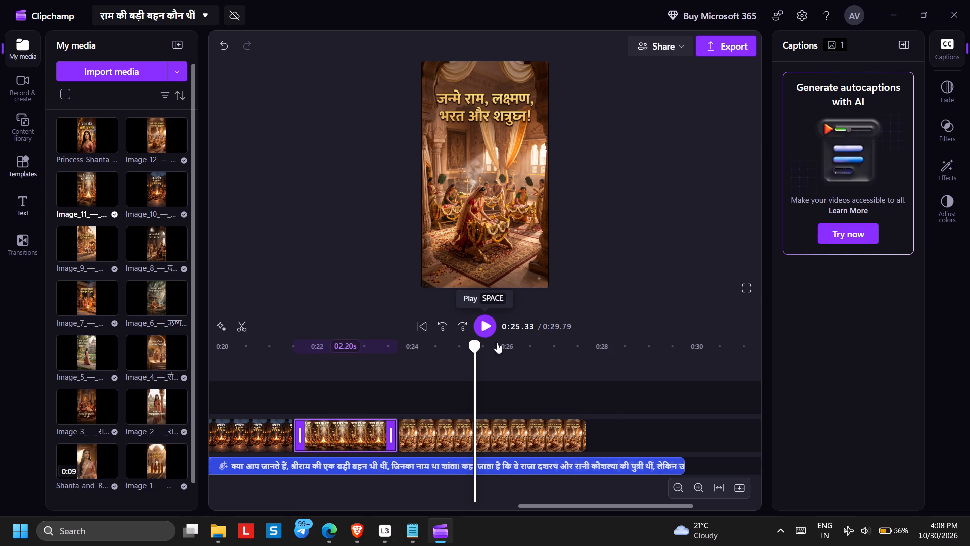
{"action": "left_click_drag", "start_coordinate": [581, 436], "coordinate": [466, 441]}
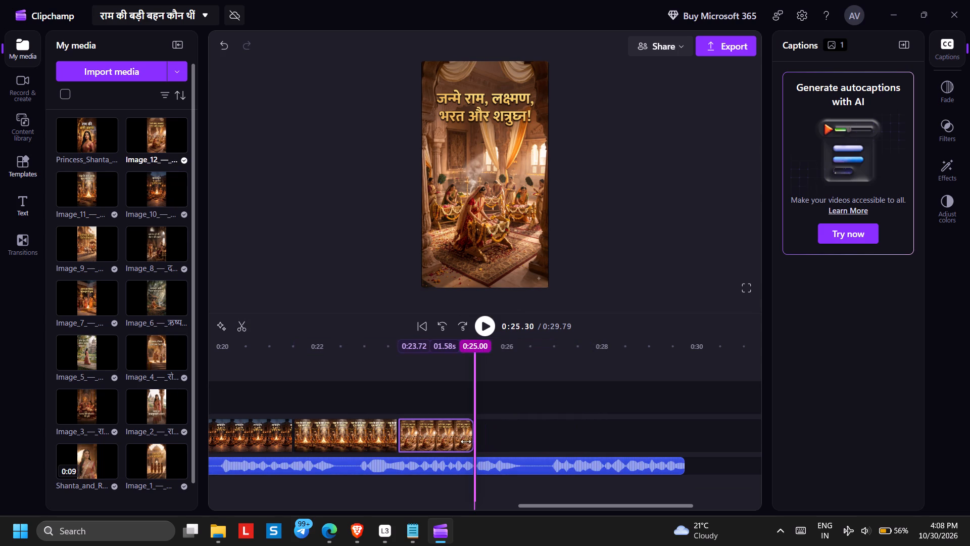
{"action": "left_click_drag", "start_coordinate": [466, 441], "coordinate": [468, 441]}
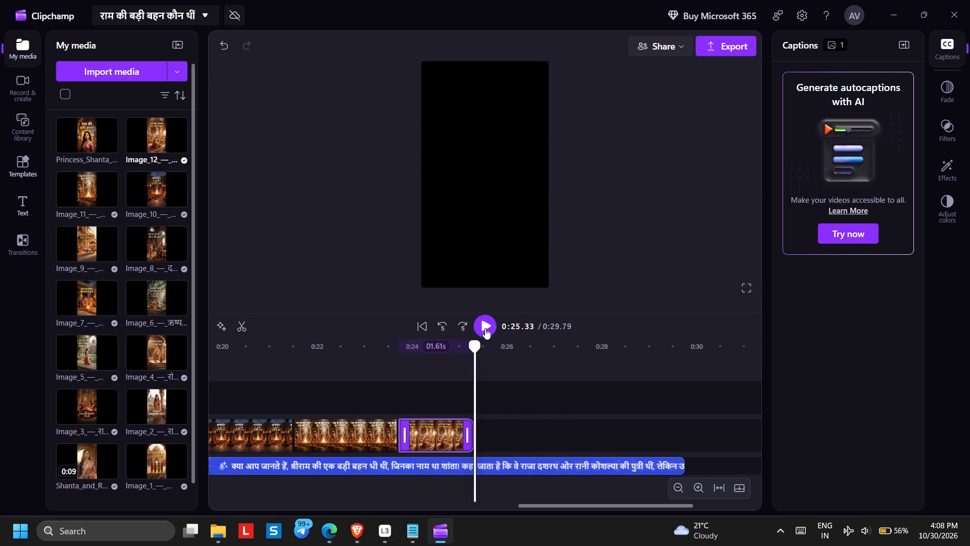
{"action": "left_click", "coordinate": [485, 328]}
{"action": "left_click", "coordinate": [485, 328]}
{"action": "left_click_drag", "start_coordinate": [468, 437], "coordinate": [489, 438]}
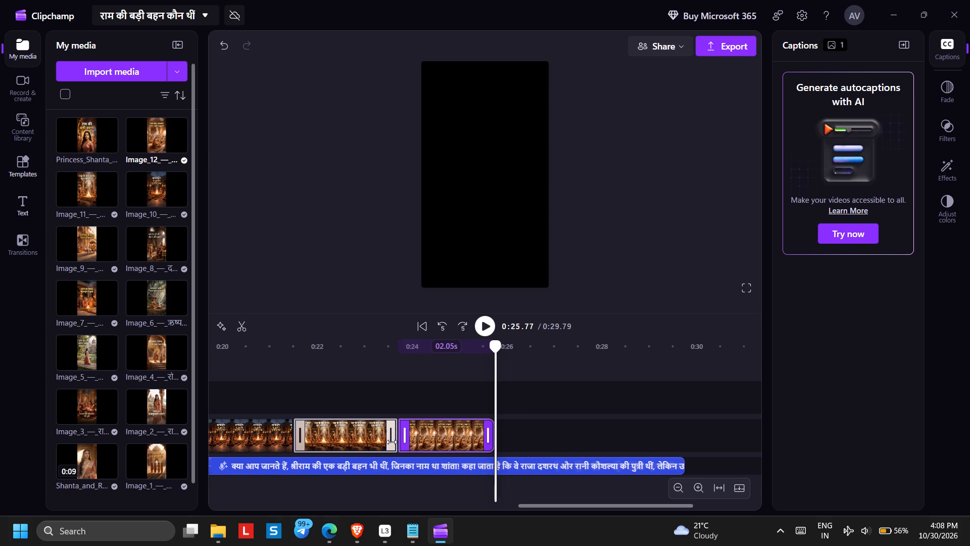
Shorten Image 11 to 2.07 s and extend the start of Image 12 back to meet it, giving Image 12 2.18 s.
{"action": "left_click_drag", "start_coordinate": [392, 442], "coordinate": [385, 442]}
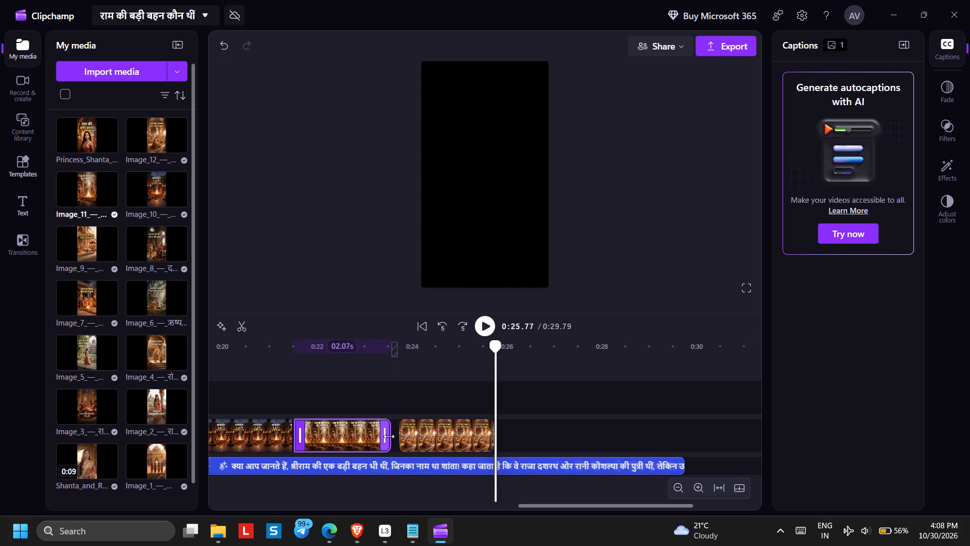
{"action": "left_click", "coordinate": [405, 438]}
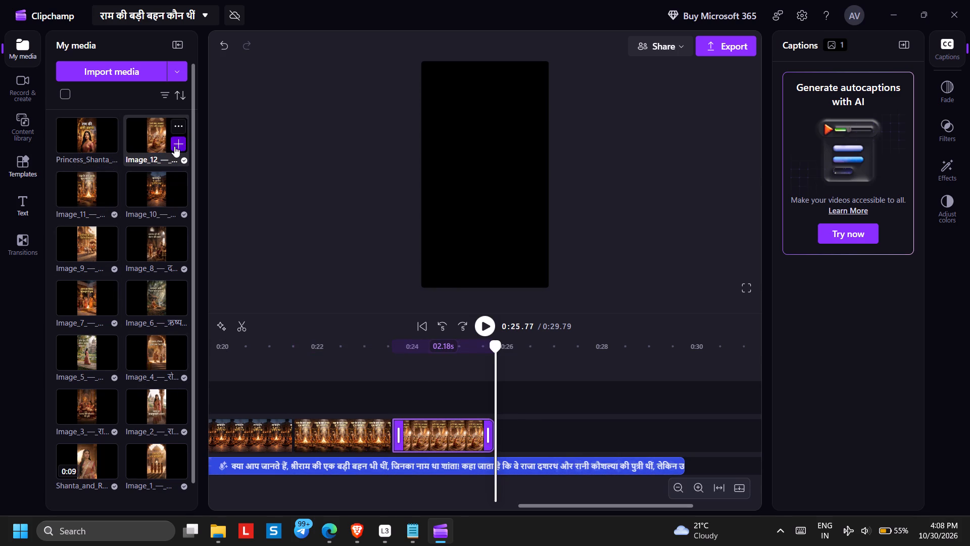
Add the Shanta and Rishyashringa video at 25.77 s and move it onto the image track directly after Image 12.
{"action": "scroll", "coordinate": [159, 309], "scroll_direction": "down", "scroll_amount": 8}
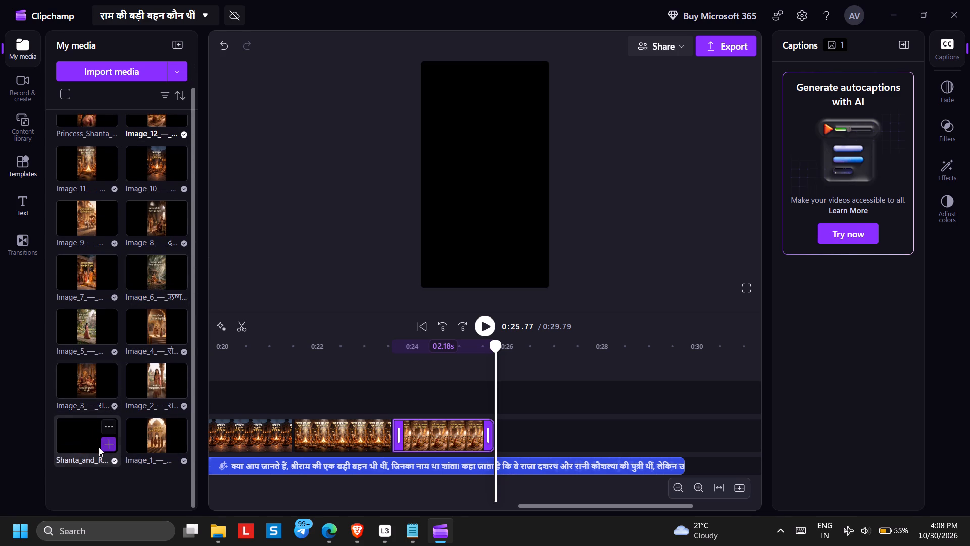
{"action": "left_click", "coordinate": [112, 442]}
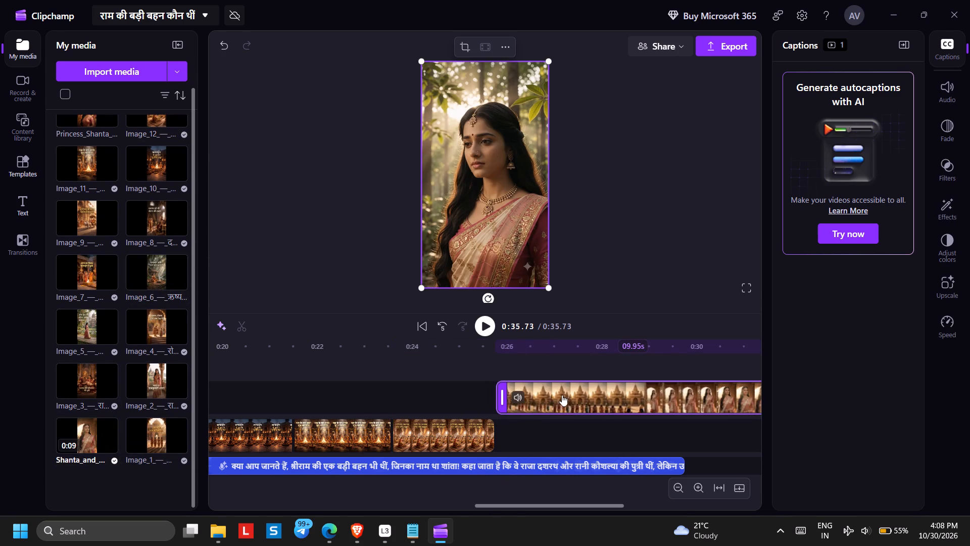
{"action": "left_click_drag", "start_coordinate": [562, 395], "coordinate": [556, 426]}
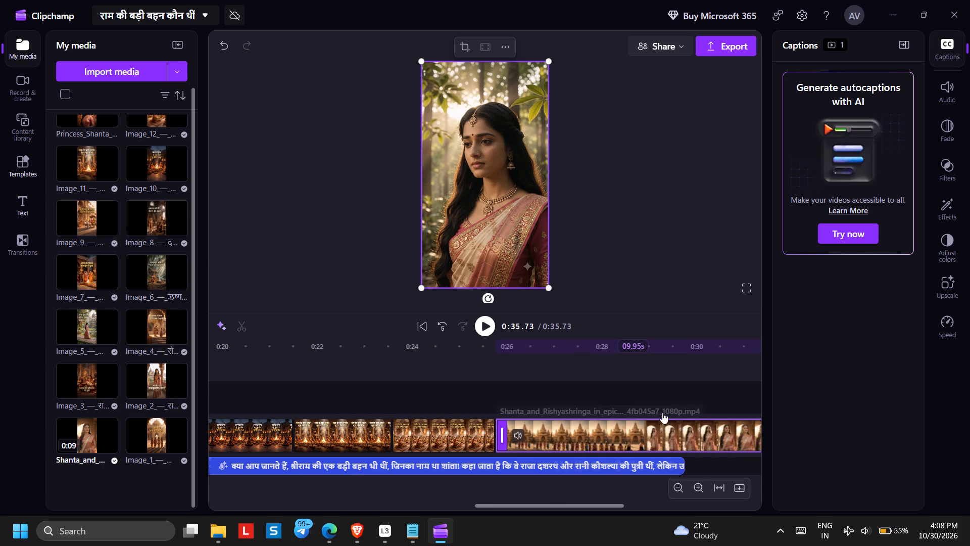
Split the added video at 29.36 s, delete its first part, and close the gap after Image 12.
{"action": "left_click", "coordinate": [665, 400]}
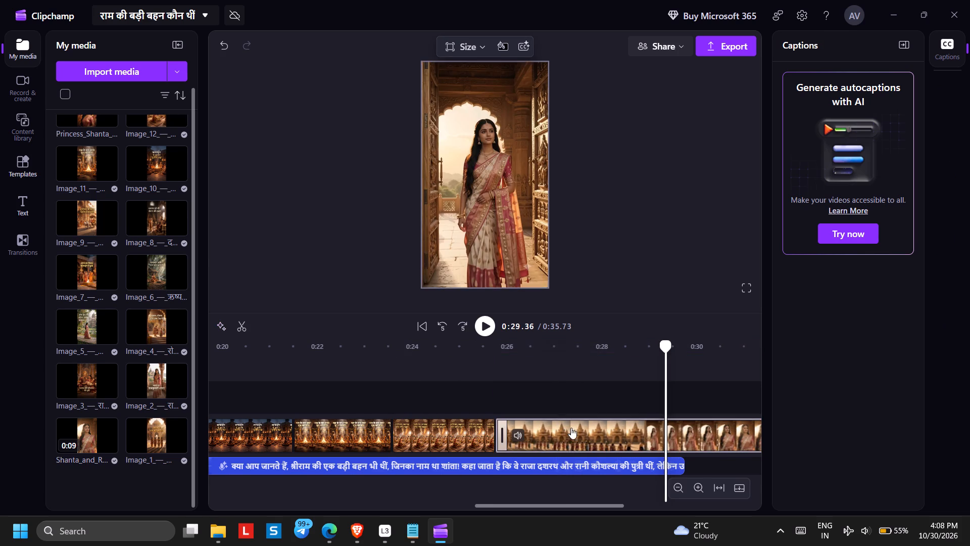
{"action": "left_click", "coordinate": [573, 430]}
{"action": "left_click", "coordinate": [244, 326]}
{"action": "right_click", "coordinate": [592, 436]}
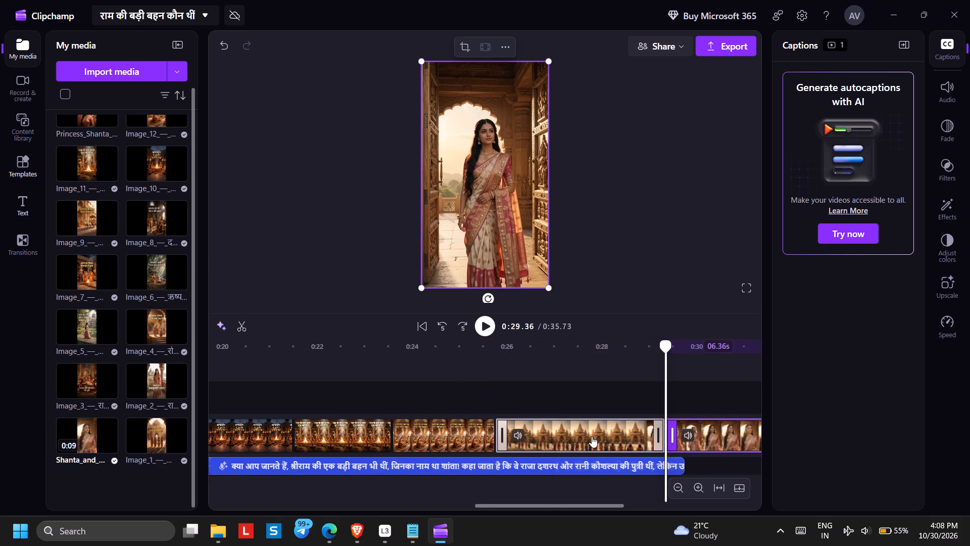
{"action": "left_click", "coordinate": [628, 241]}
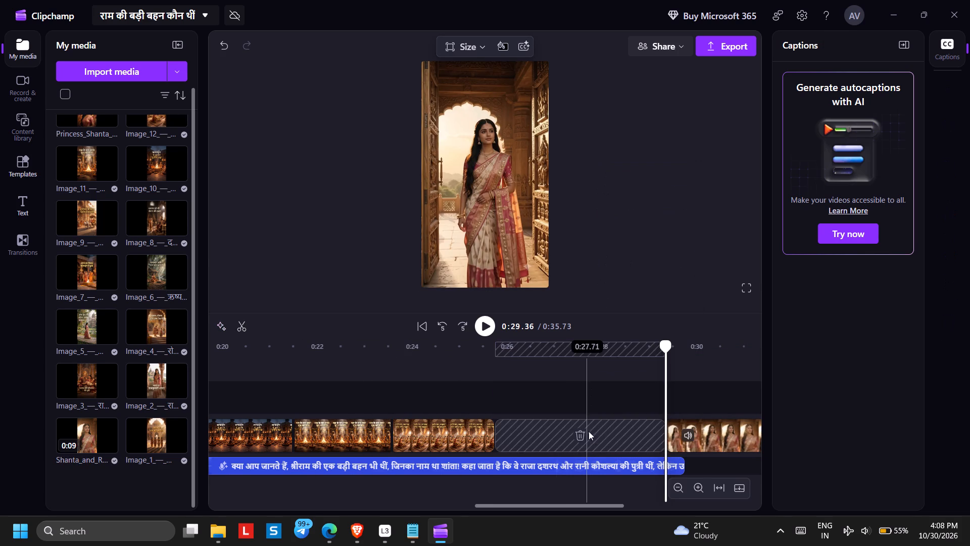
{"action": "left_click", "coordinate": [580, 438]}
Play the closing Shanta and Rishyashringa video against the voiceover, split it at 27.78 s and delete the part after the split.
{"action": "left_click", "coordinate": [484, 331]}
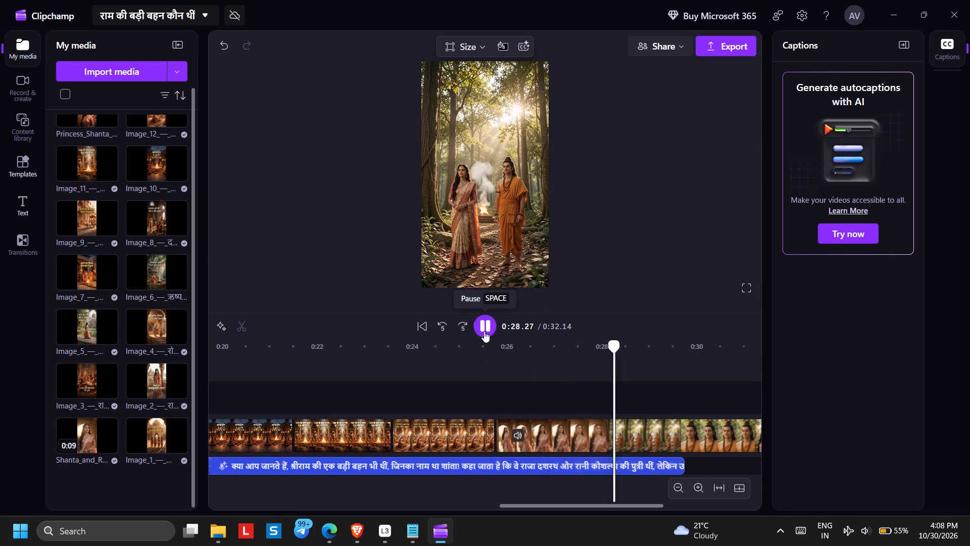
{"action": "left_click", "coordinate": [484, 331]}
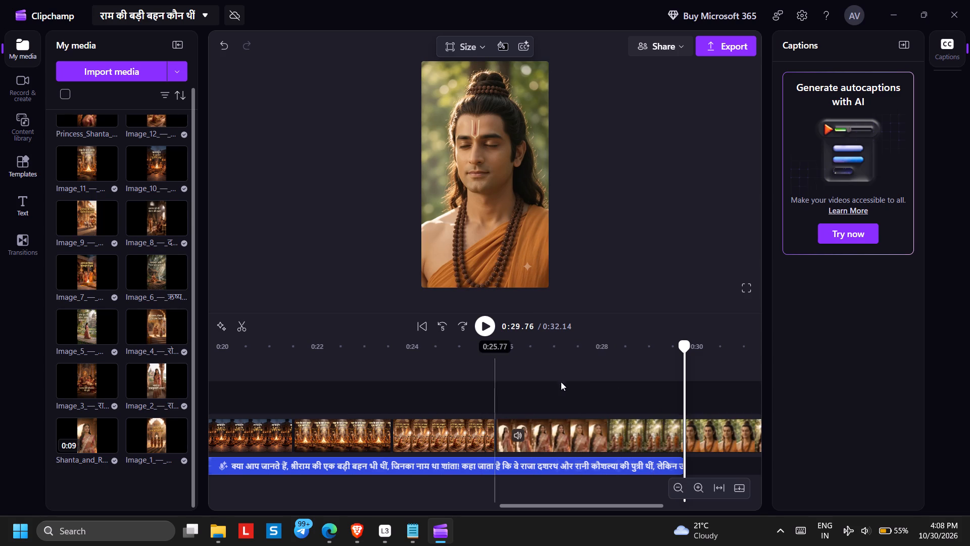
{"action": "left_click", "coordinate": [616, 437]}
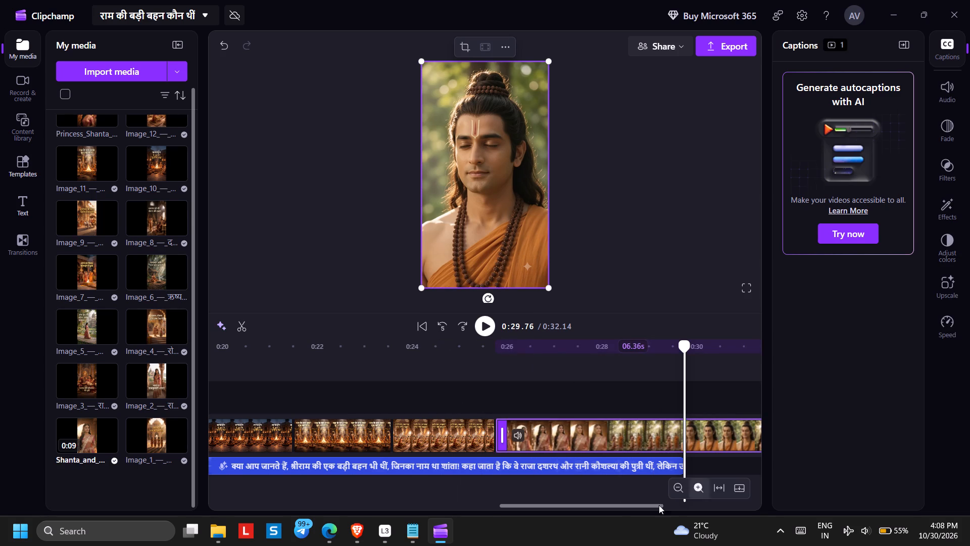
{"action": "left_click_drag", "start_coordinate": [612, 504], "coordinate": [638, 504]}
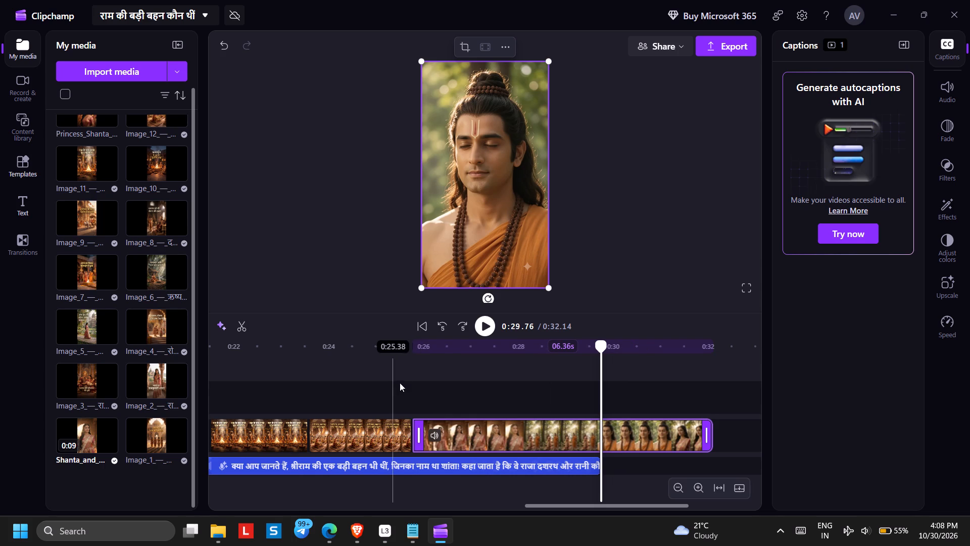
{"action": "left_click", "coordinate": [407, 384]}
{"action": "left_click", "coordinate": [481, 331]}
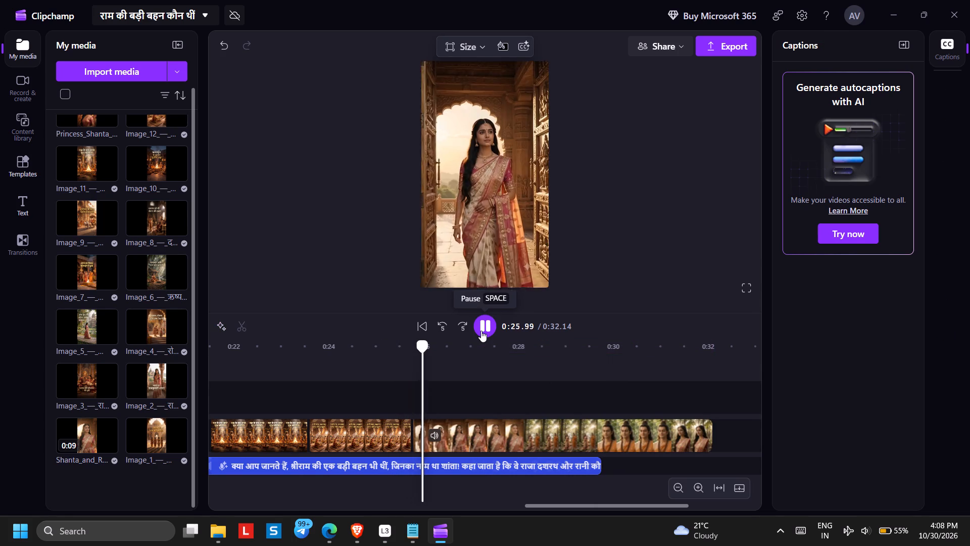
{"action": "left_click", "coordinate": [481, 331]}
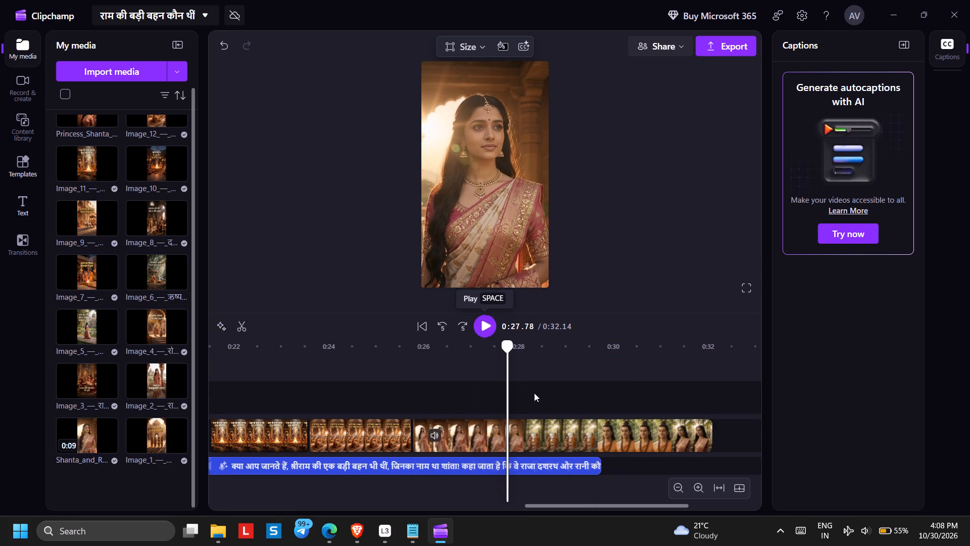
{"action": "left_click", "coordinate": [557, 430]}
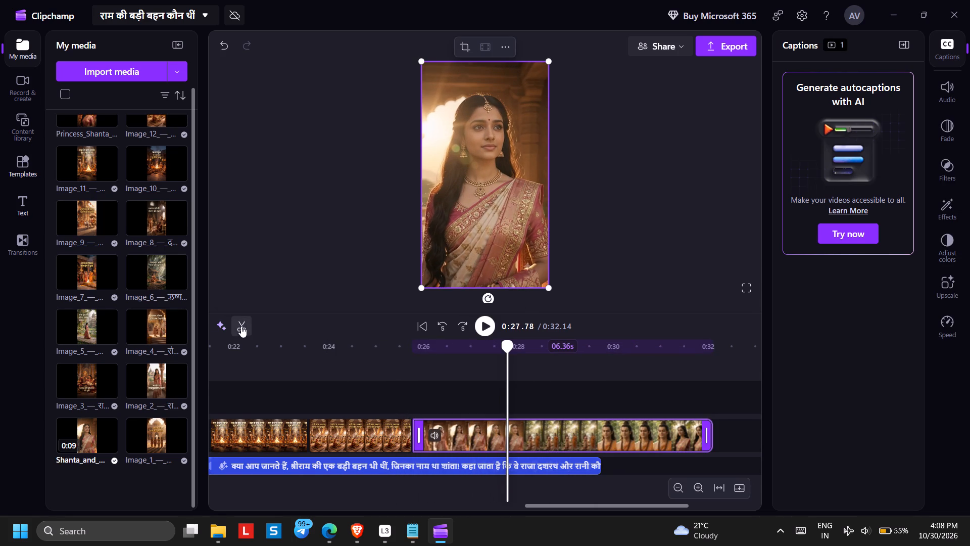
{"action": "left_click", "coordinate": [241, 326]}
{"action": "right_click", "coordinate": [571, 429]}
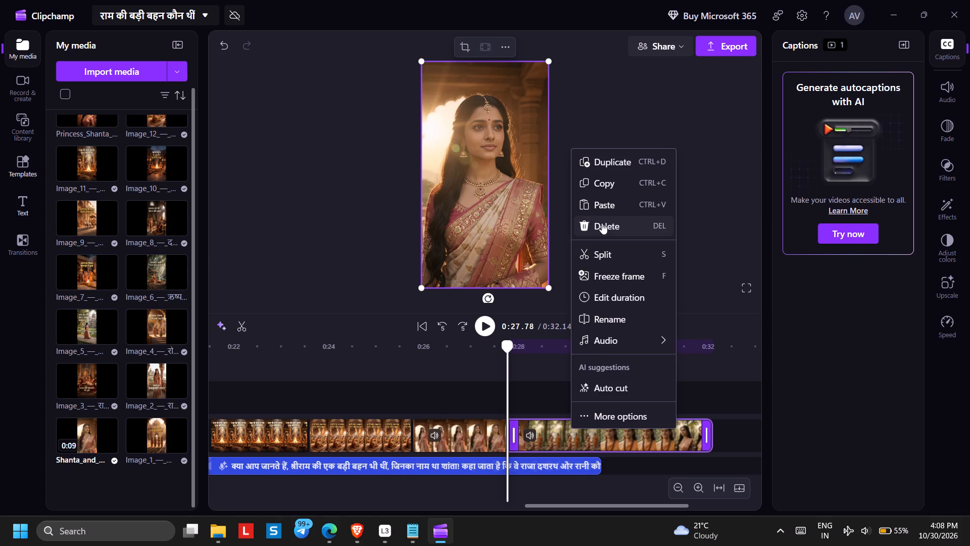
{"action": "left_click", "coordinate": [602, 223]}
Delete the Image 1 clip from the upper track at the start of the timeline.
{"action": "left_click_drag", "start_coordinate": [568, 511], "coordinate": [559, 508]}
{"action": "left_click_drag", "start_coordinate": [552, 506], "coordinate": [224, 507]}
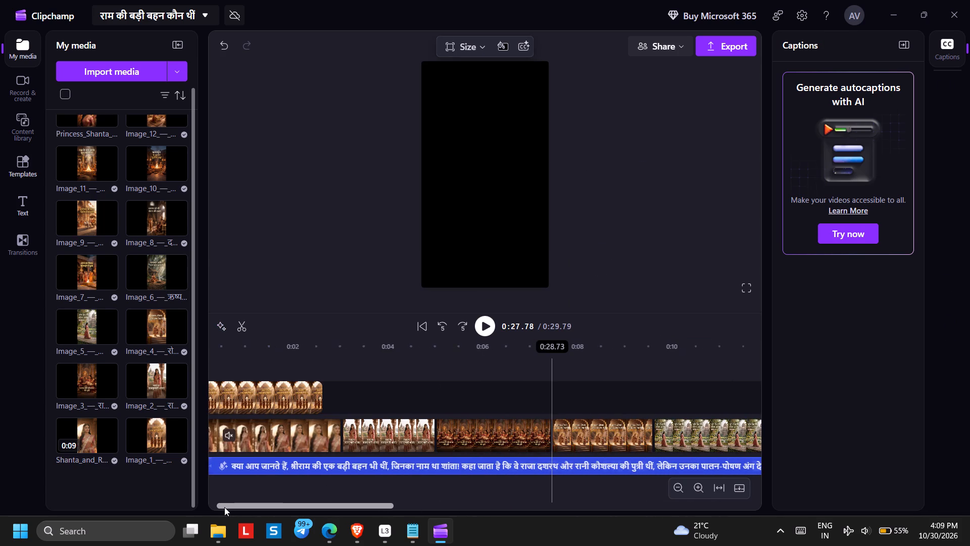
{"action": "left_click_drag", "start_coordinate": [224, 507], "coordinate": [196, 505]}
{"action": "left_click", "coordinate": [289, 384]}
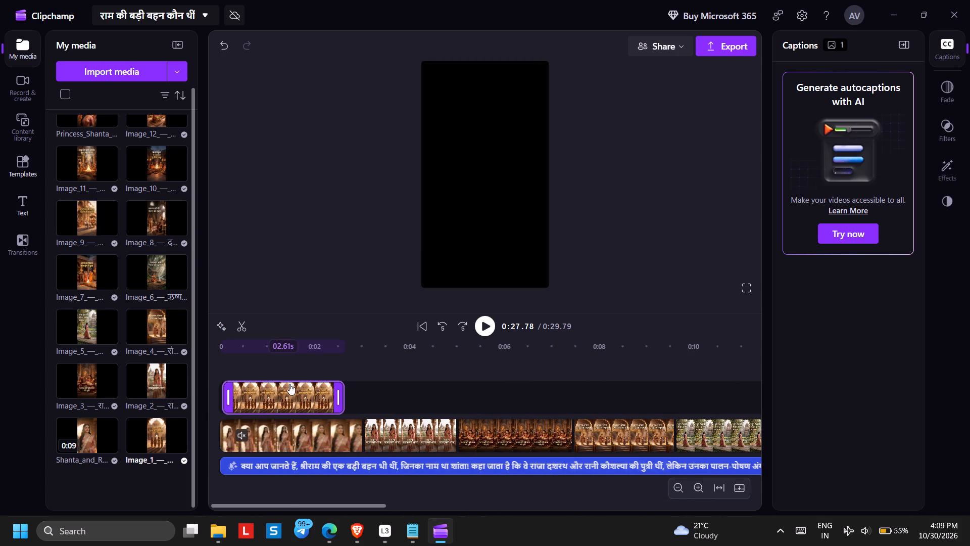
{"action": "double_click", "coordinate": [289, 384]}
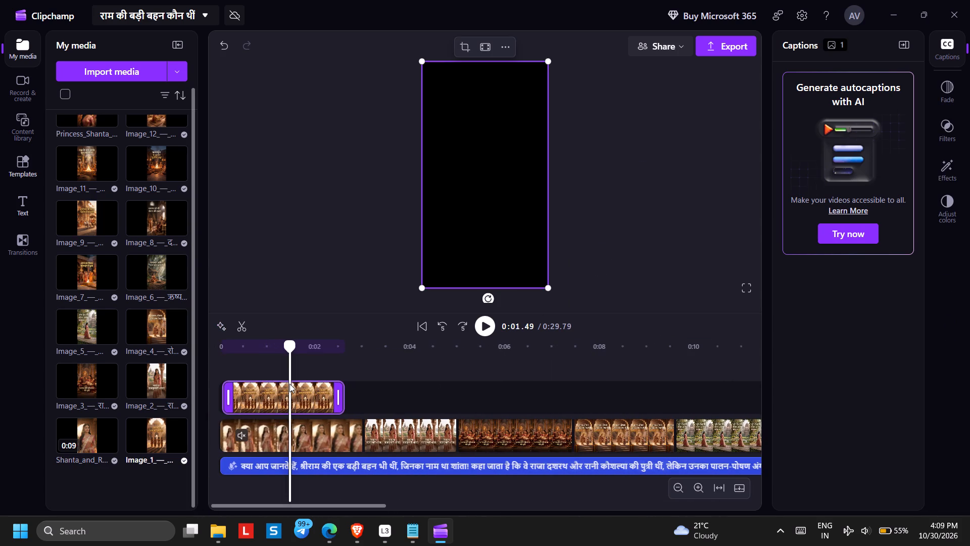
{"action": "left_click_drag", "start_coordinate": [289, 398], "coordinate": [455, 398]}
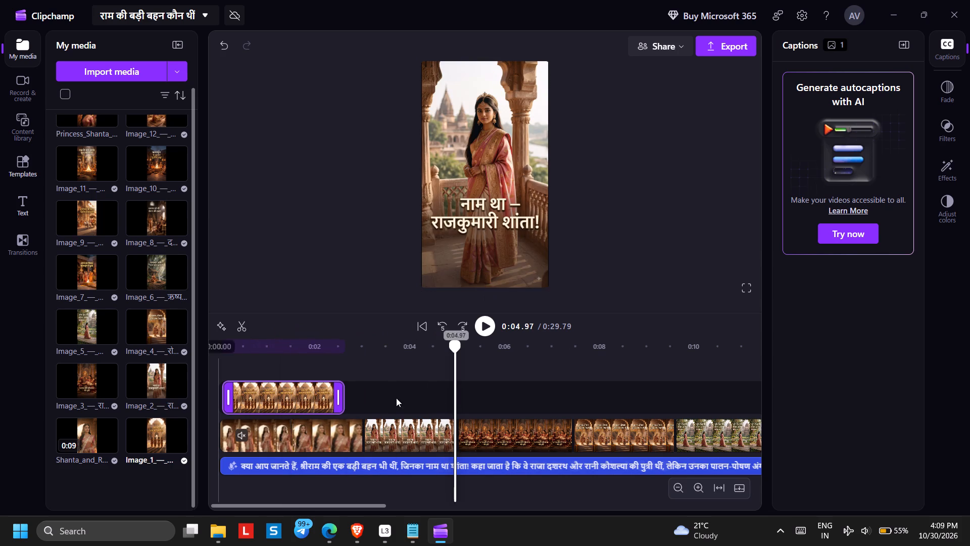
{"action": "right_click", "coordinate": [261, 396]}
{"action": "left_click", "coordinate": [325, 278]}
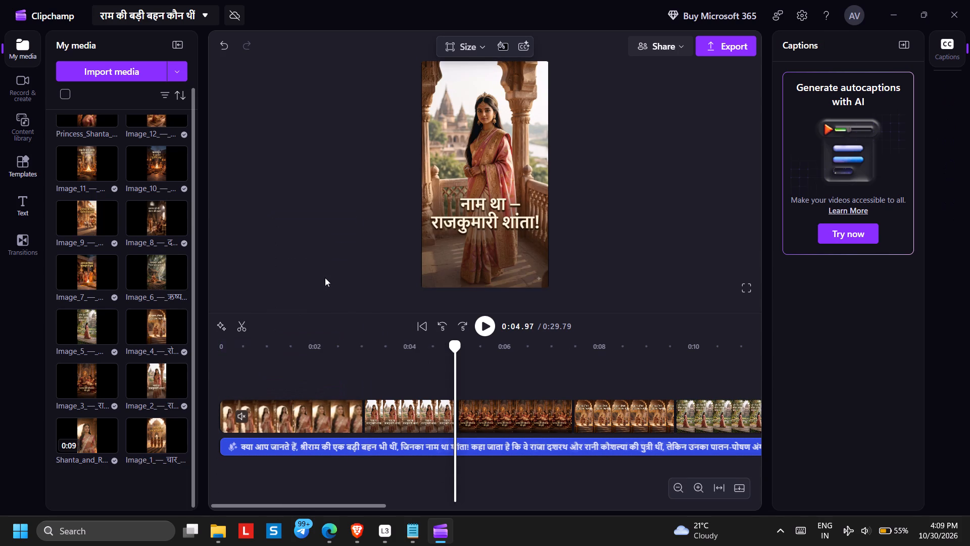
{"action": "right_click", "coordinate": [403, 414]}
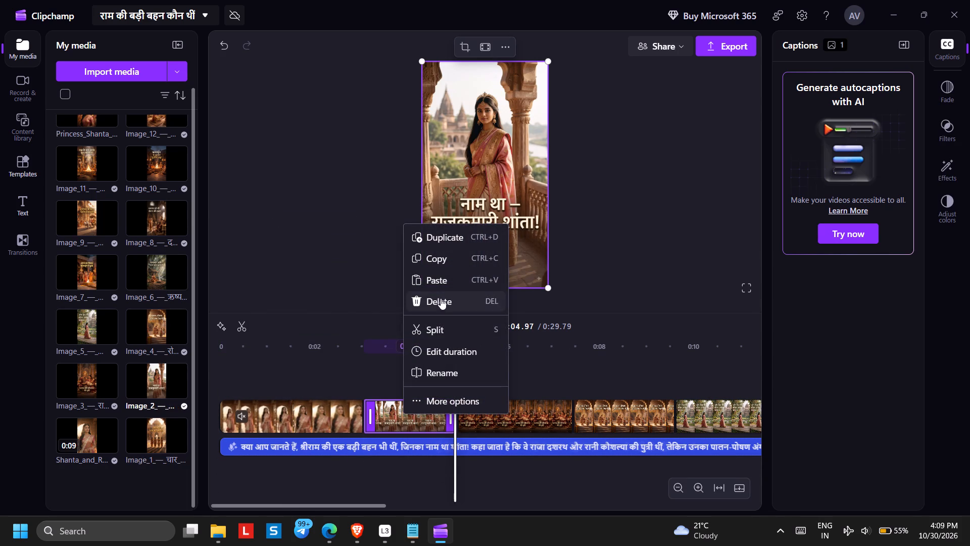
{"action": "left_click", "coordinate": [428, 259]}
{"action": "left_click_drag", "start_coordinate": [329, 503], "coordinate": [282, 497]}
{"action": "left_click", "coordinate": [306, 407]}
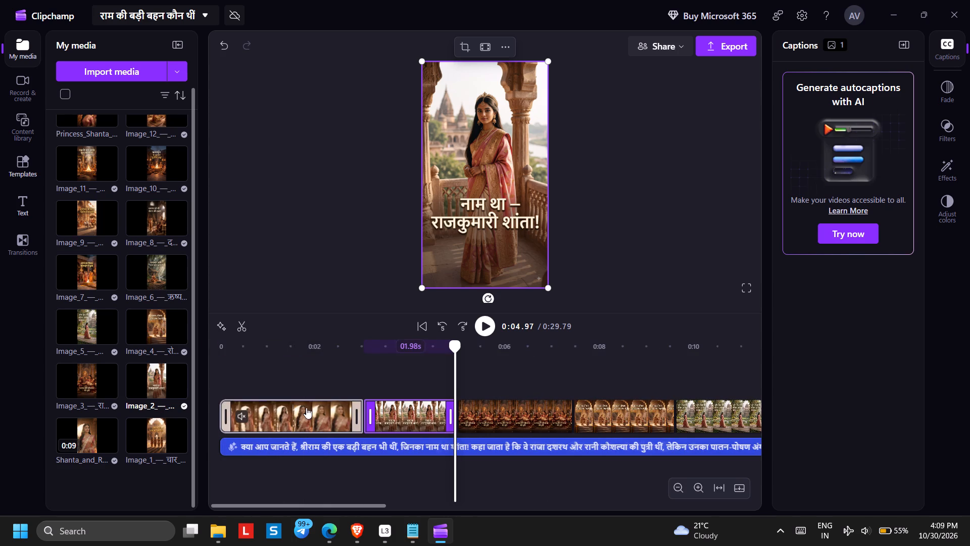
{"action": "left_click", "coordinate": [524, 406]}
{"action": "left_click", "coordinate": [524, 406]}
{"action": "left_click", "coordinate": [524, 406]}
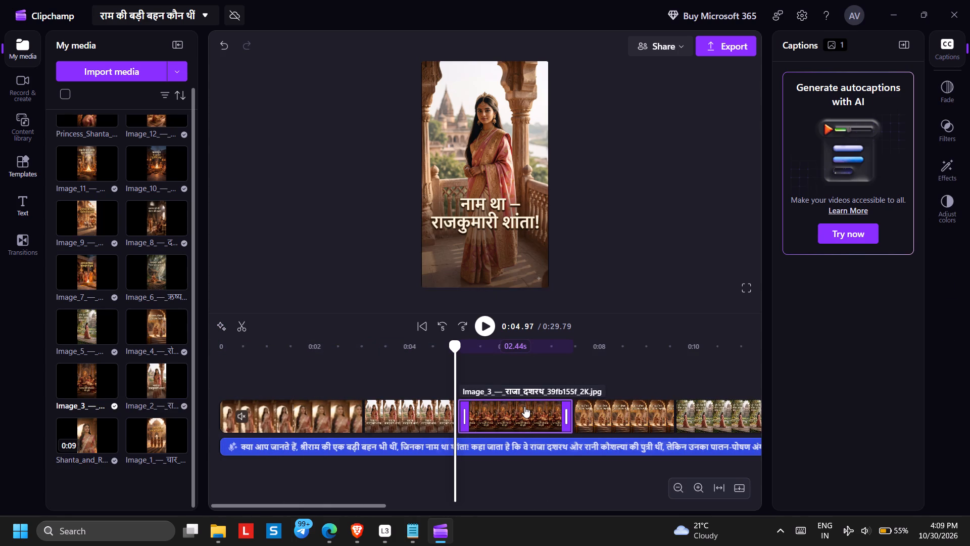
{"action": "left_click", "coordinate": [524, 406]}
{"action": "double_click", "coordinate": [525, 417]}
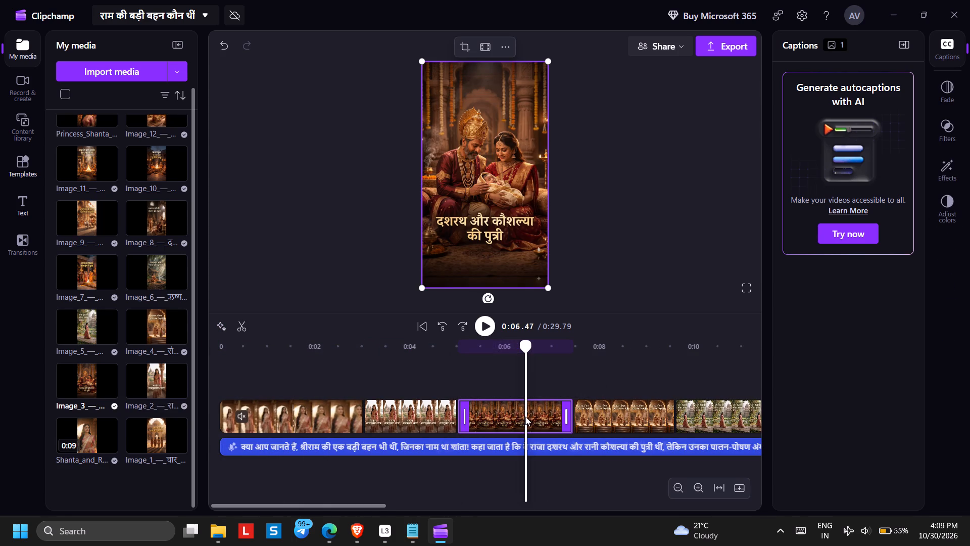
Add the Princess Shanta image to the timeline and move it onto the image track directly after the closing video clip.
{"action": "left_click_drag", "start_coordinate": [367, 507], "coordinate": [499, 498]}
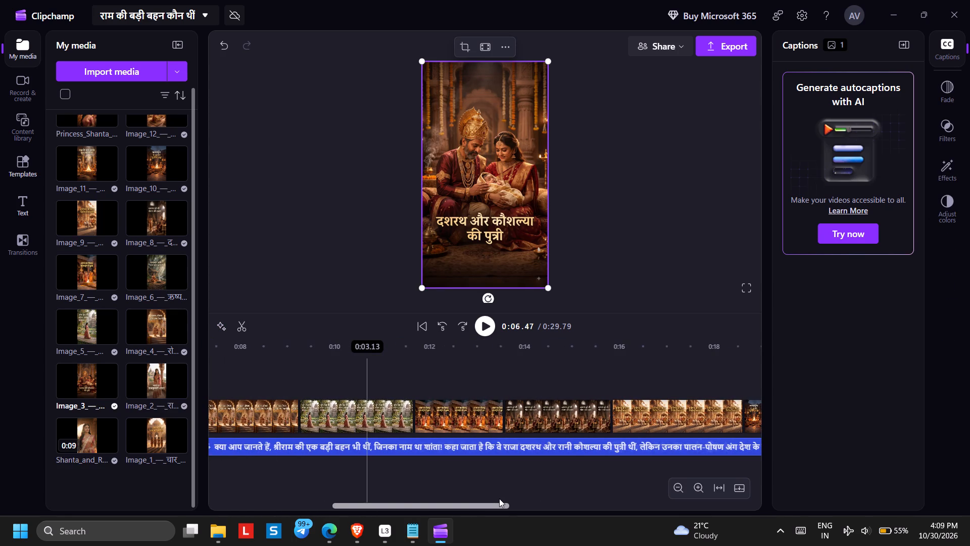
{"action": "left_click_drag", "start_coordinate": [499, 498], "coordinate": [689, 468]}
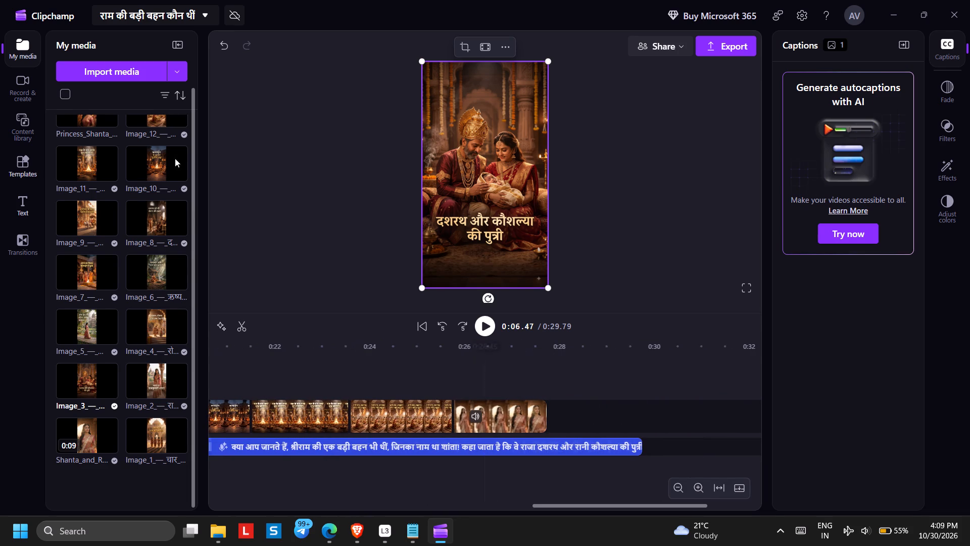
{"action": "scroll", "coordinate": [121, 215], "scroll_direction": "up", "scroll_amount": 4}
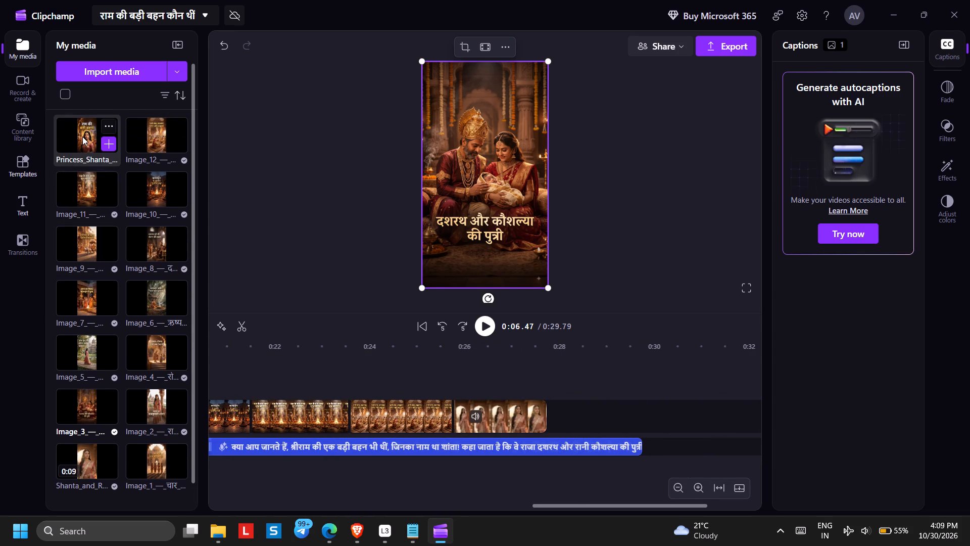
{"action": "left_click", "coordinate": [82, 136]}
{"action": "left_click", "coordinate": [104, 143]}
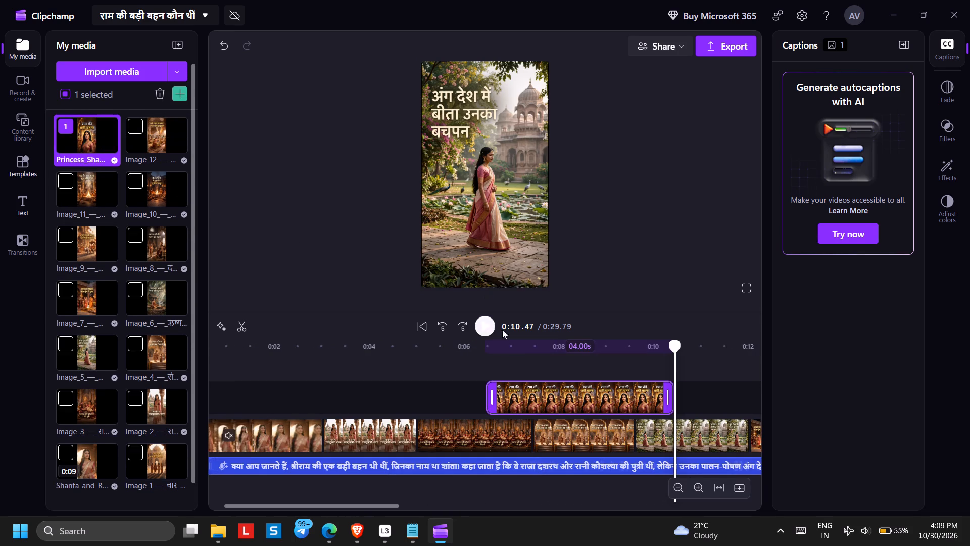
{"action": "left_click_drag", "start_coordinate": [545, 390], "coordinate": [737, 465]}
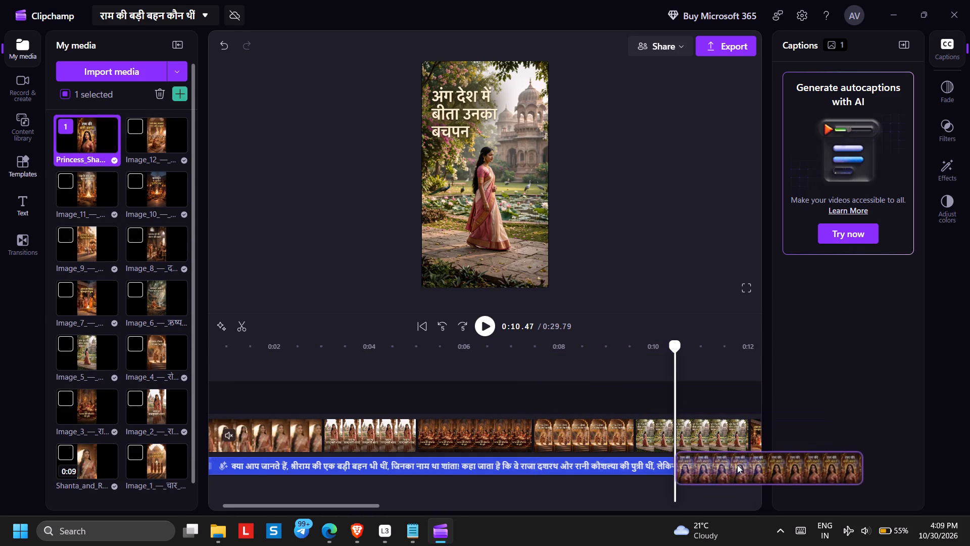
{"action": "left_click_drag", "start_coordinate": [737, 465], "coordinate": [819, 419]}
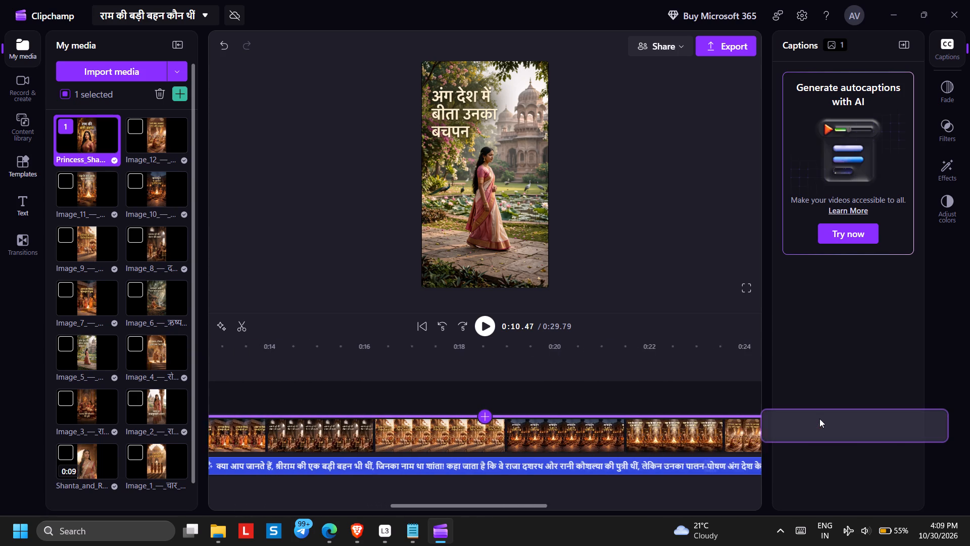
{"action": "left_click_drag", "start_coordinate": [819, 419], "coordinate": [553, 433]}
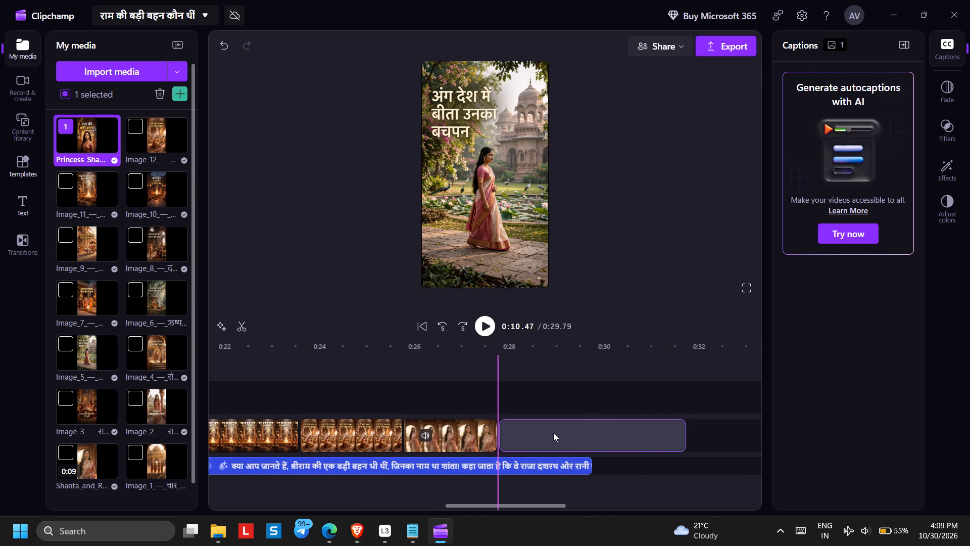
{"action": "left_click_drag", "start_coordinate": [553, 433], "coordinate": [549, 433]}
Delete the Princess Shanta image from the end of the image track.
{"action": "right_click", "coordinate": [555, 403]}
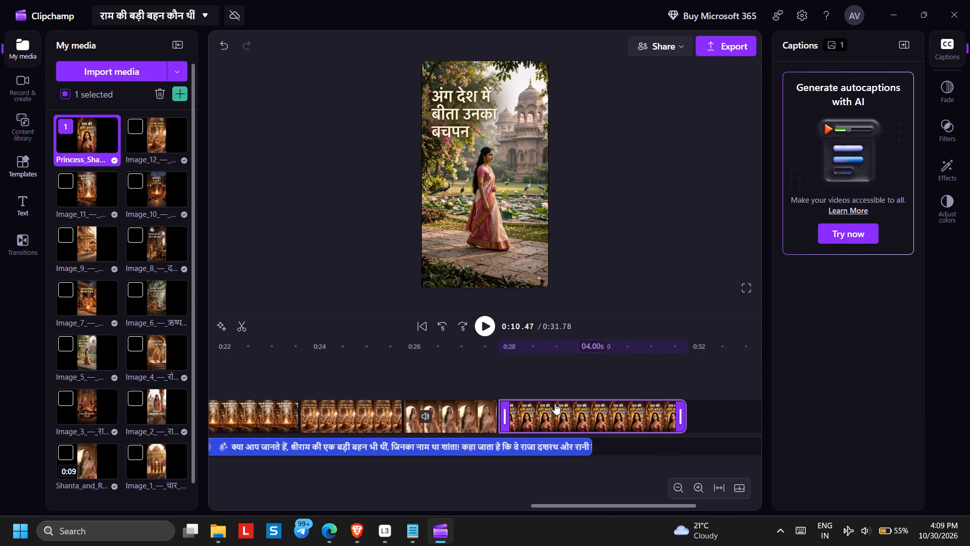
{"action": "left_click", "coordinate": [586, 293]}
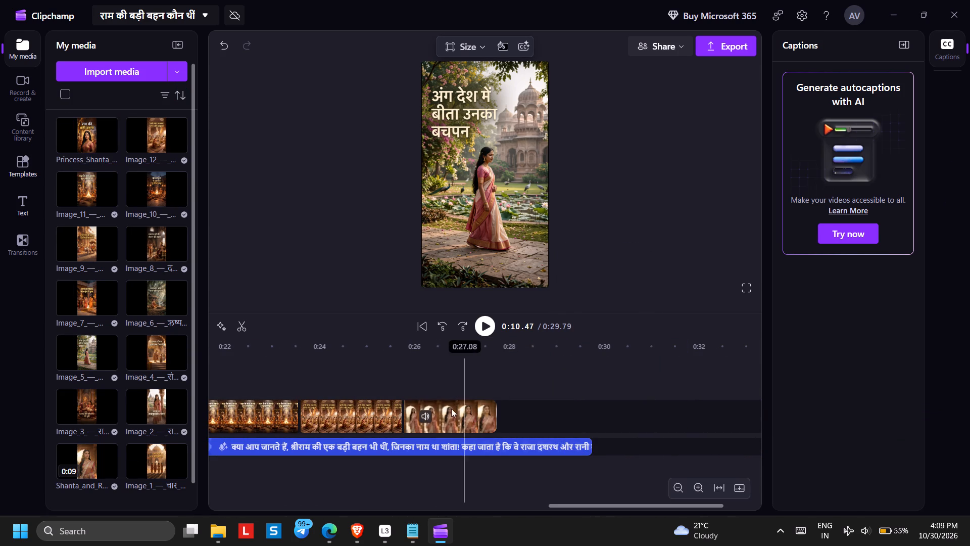
Play the transition from 23.50 s through Image 12 into the closing video, and delete the closing video clip.
{"action": "right_click", "coordinate": [451, 416]}
{"action": "left_click", "coordinate": [295, 354]}
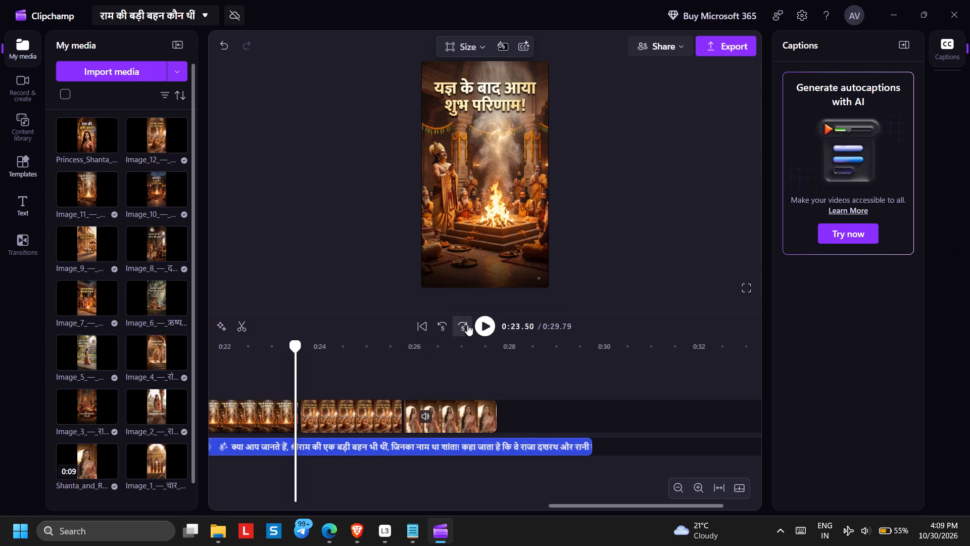
{"action": "left_click", "coordinate": [484, 324]}
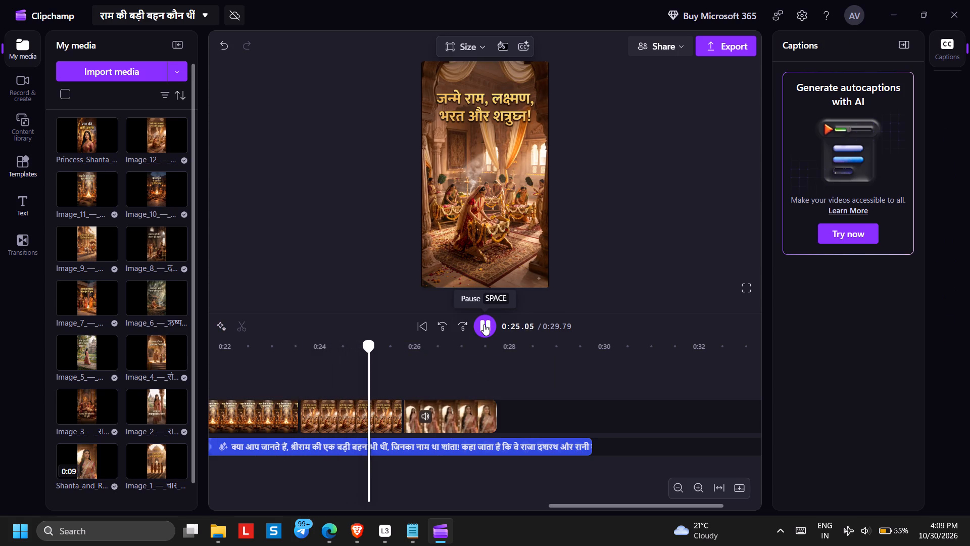
{"action": "left_click", "coordinate": [484, 324]}
{"action": "right_click", "coordinate": [474, 411]}
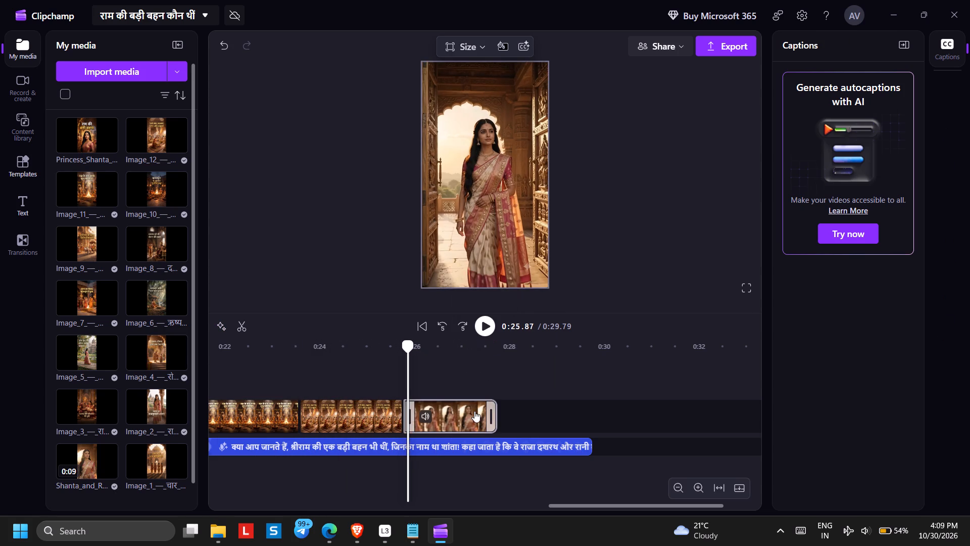
{"action": "left_click", "coordinate": [515, 204]}
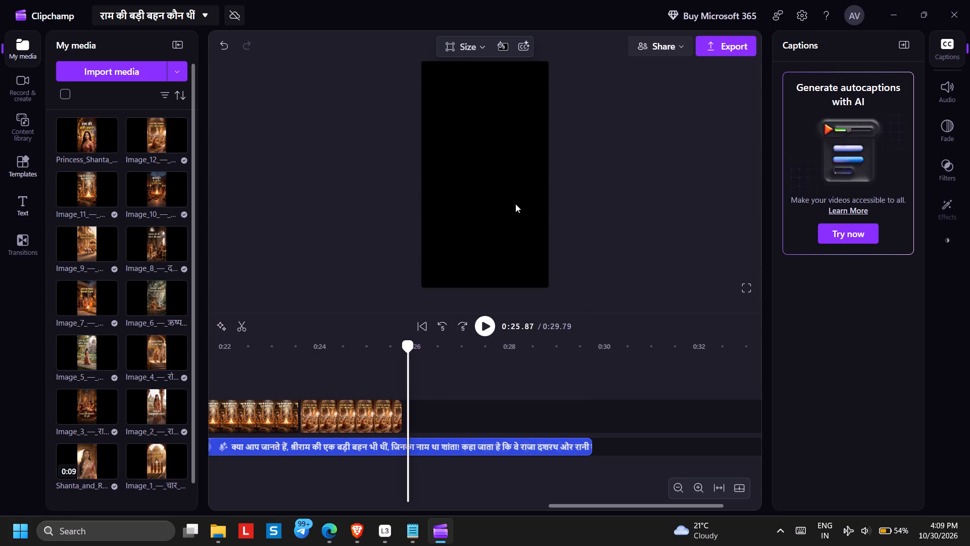
Remove the last sentence, "यानी रामायण की इस कम-चर्चित कथा में शांता का भी एक महत्वपूर्ण स्थान है!", from the voiceover text and save it.
{"action": "left_click", "coordinate": [530, 439]}
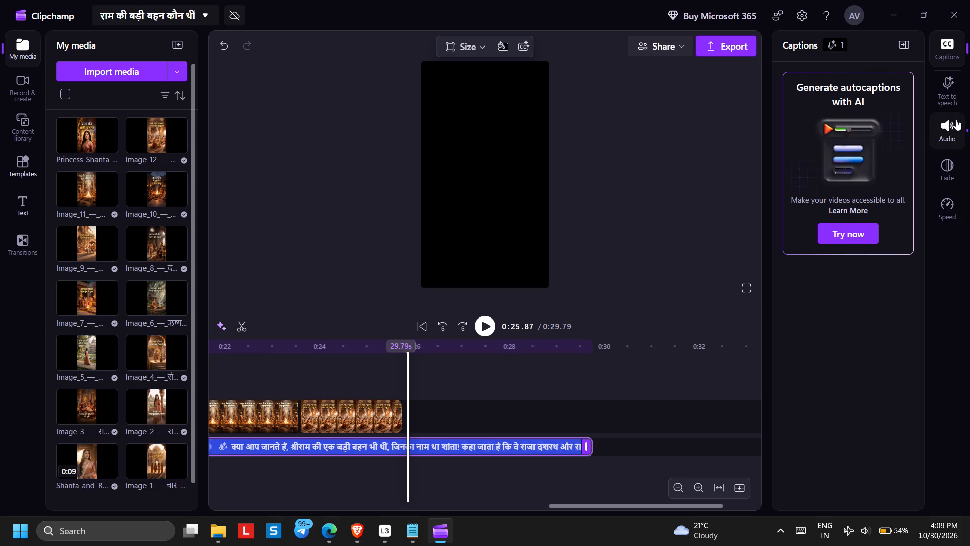
{"action": "left_click", "coordinate": [953, 105]}
{"action": "scroll", "coordinate": [862, 429], "scroll_direction": "down", "scroll_amount": 9}
{"action": "scroll", "coordinate": [862, 429], "scroll_direction": "up", "scroll_amount": 1}
{"action": "scroll", "coordinate": [862, 429], "scroll_direction": "down", "scroll_amount": 8}
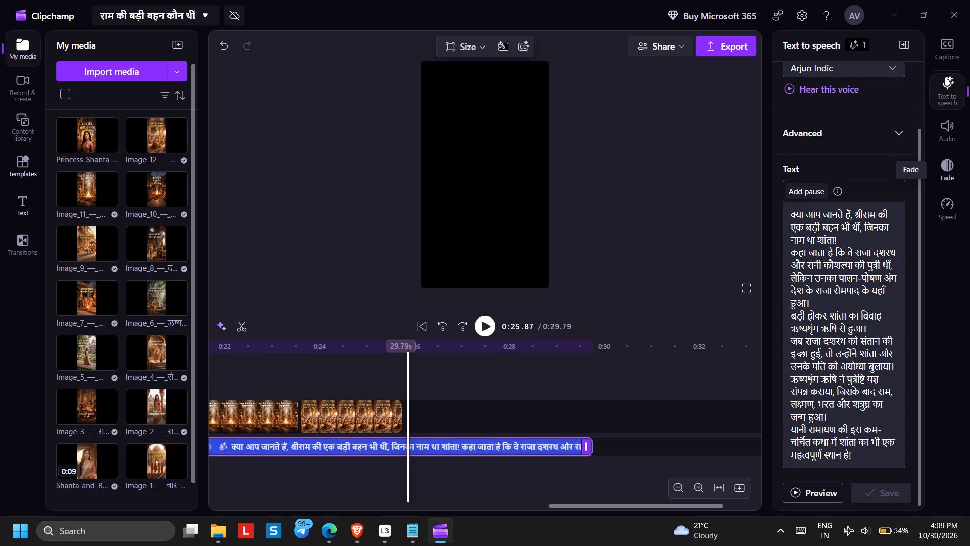
{"action": "left_click_drag", "start_coordinate": [790, 428], "coordinate": [851, 453]}
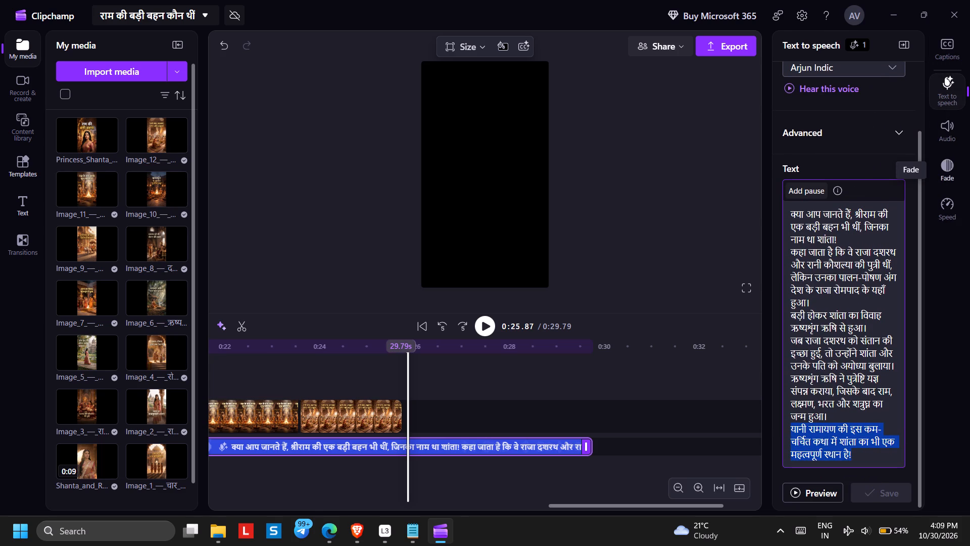
{"action": "key", "text": "BackSpace"}
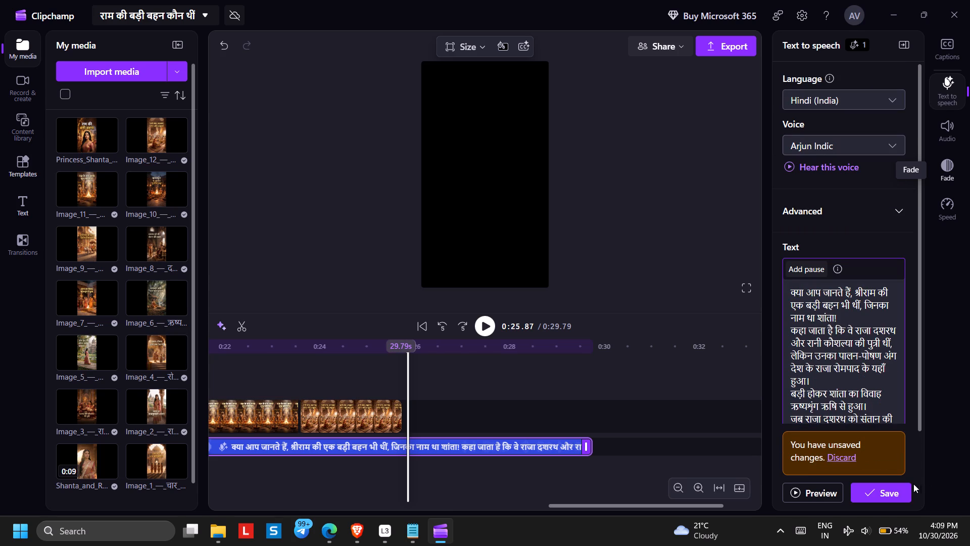
{"action": "left_click", "coordinate": [910, 484]}
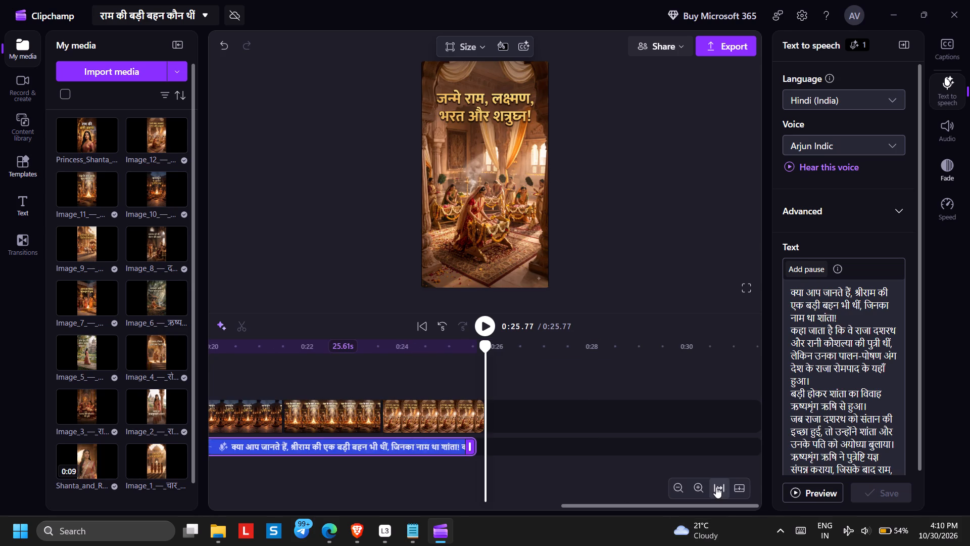
Trim the end of Image 12 so that it finishes together with the voiceover.
{"action": "left_click", "coordinate": [476, 418]}
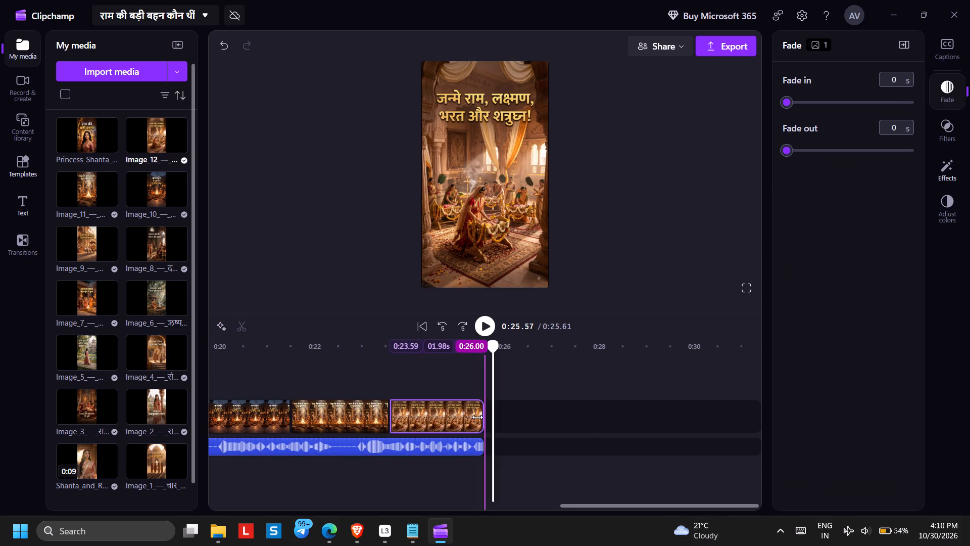
Play the video from the beginning to review the image timing against the shortened voiceover.
{"action": "left_click", "coordinate": [425, 328]}
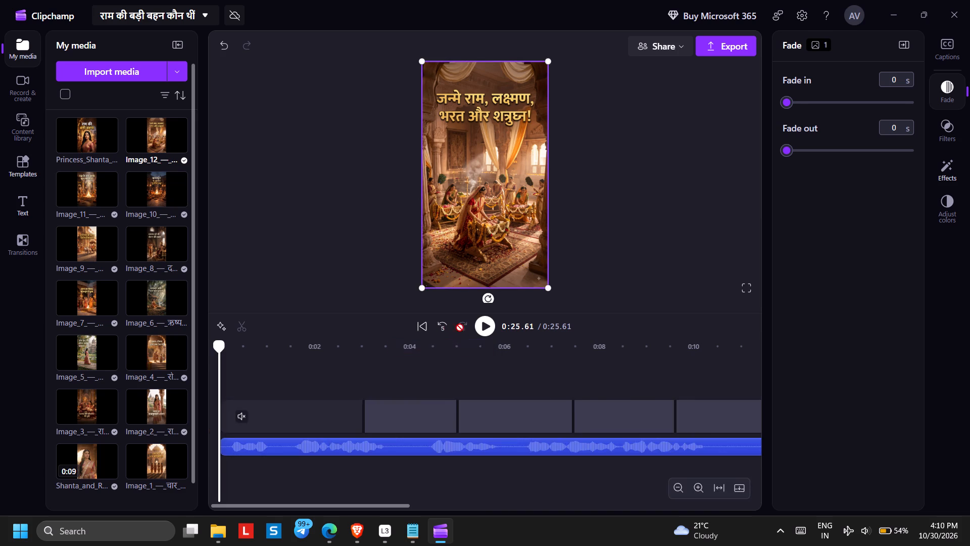
{"action": "left_click", "coordinate": [495, 328]}
{"action": "left_click", "coordinate": [724, 482]}
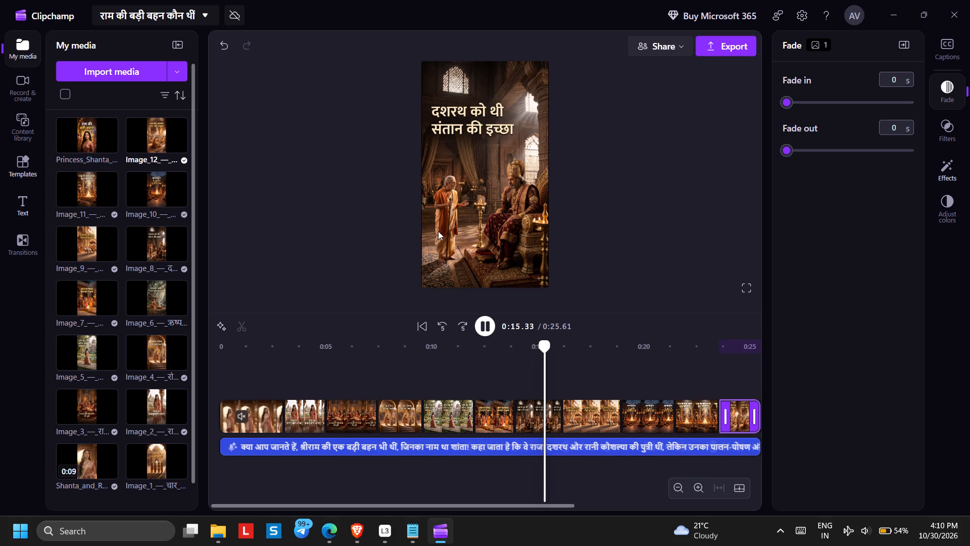
Apply the Slow zoom effect to all eleven clips on the image track at once.
{"action": "left_click_drag", "start_coordinate": [753, 389], "coordinate": [750, 390]}
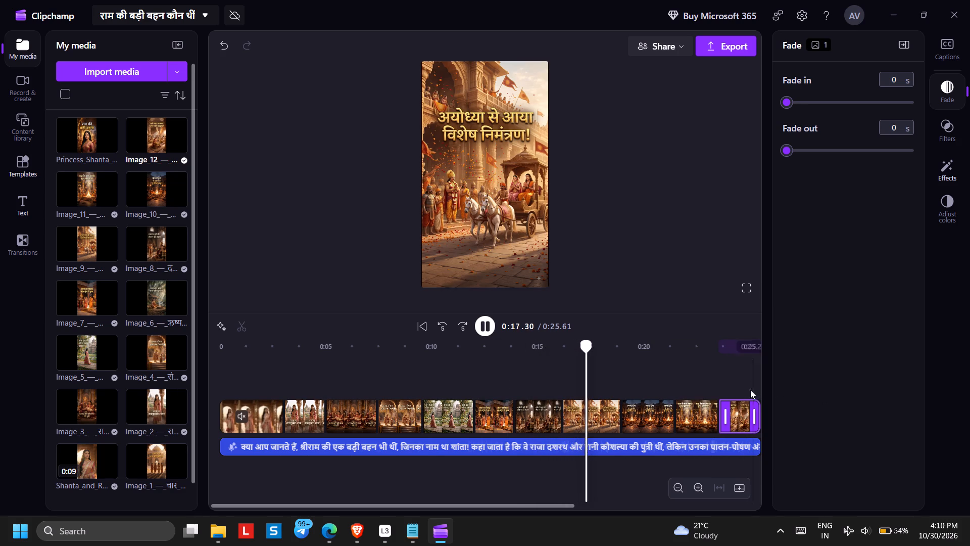
{"action": "left_click_drag", "start_coordinate": [750, 390], "coordinate": [268, 416]}
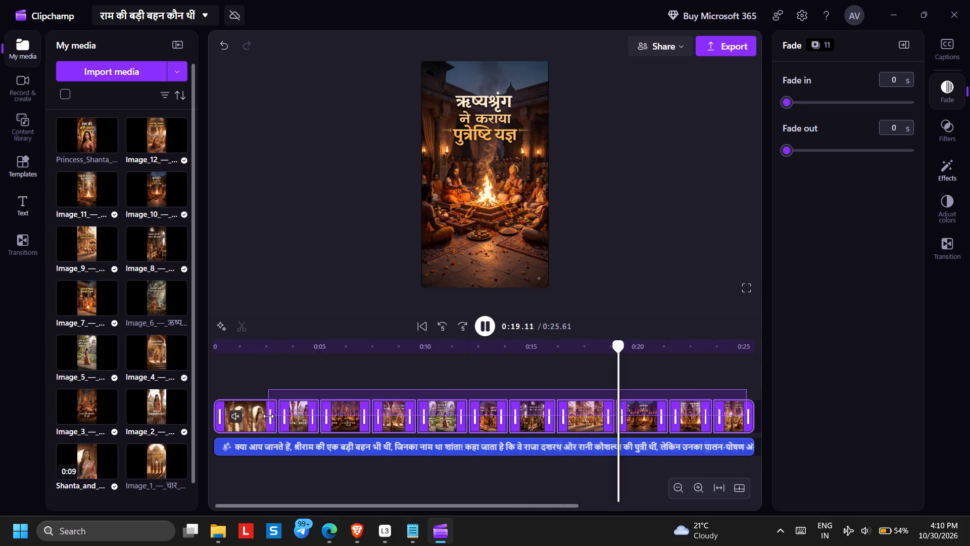
{"action": "left_click", "coordinate": [953, 169]}
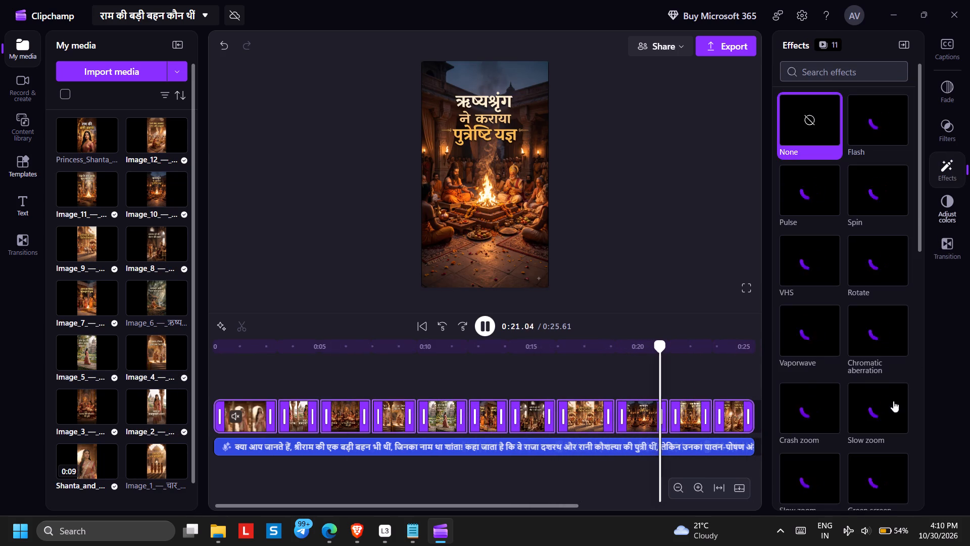
{"action": "left_click", "coordinate": [878, 417]}
Apply the Hard wipe left transition between all eleven selected clips on the image track.
{"action": "left_click", "coordinate": [935, 245]}
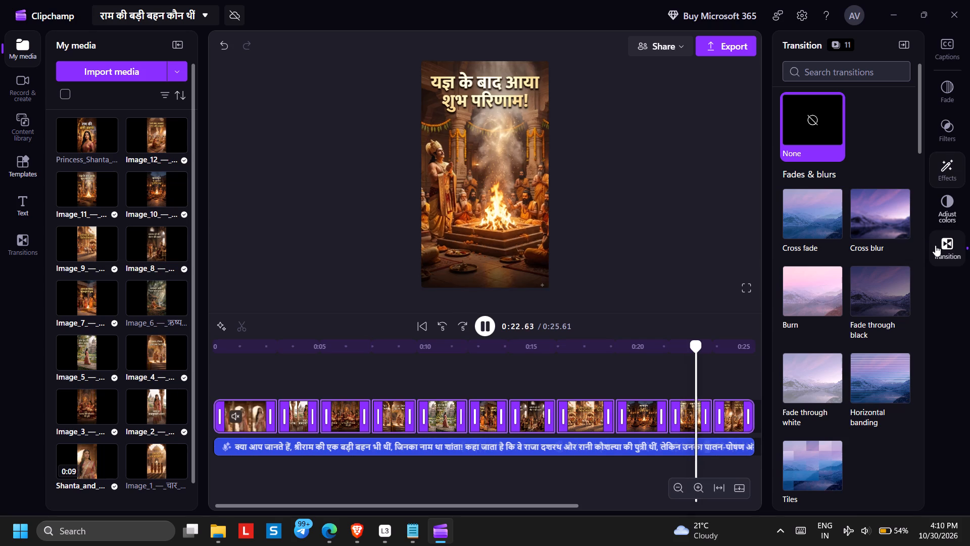
{"action": "scroll", "coordinate": [841, 406], "scroll_direction": "down", "scroll_amount": 3}
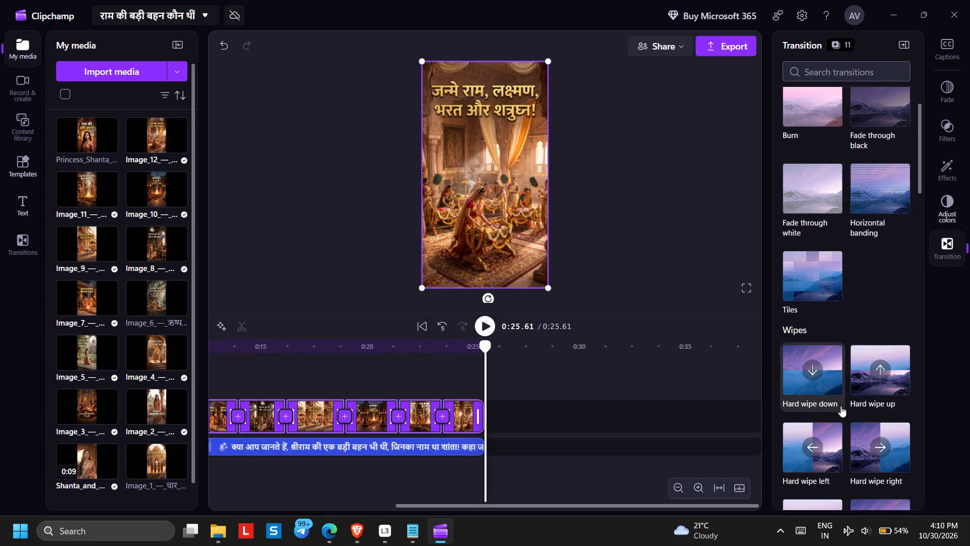
{"action": "scroll", "coordinate": [885, 390], "scroll_direction": "down", "scroll_amount": 1}
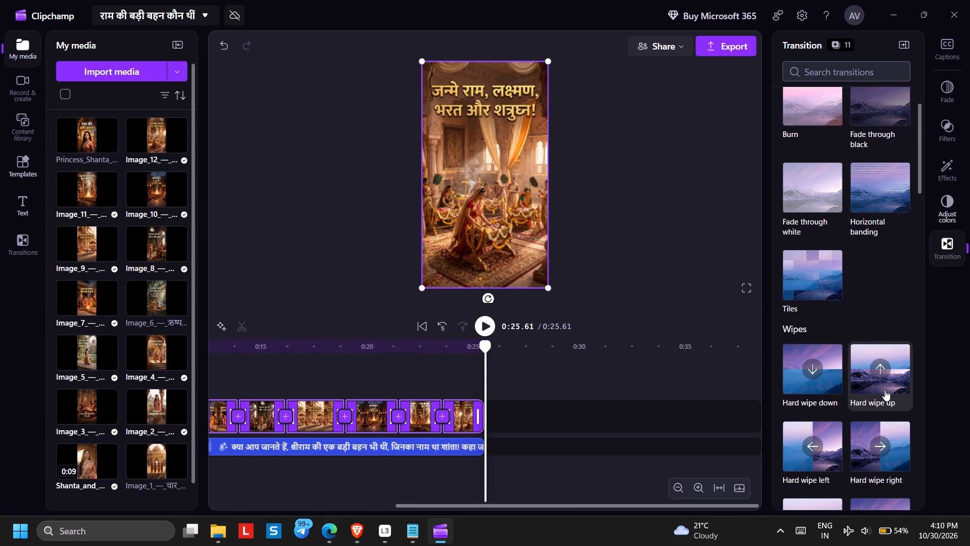
{"action": "scroll", "coordinate": [885, 390], "scroll_direction": "down", "scroll_amount": 3}
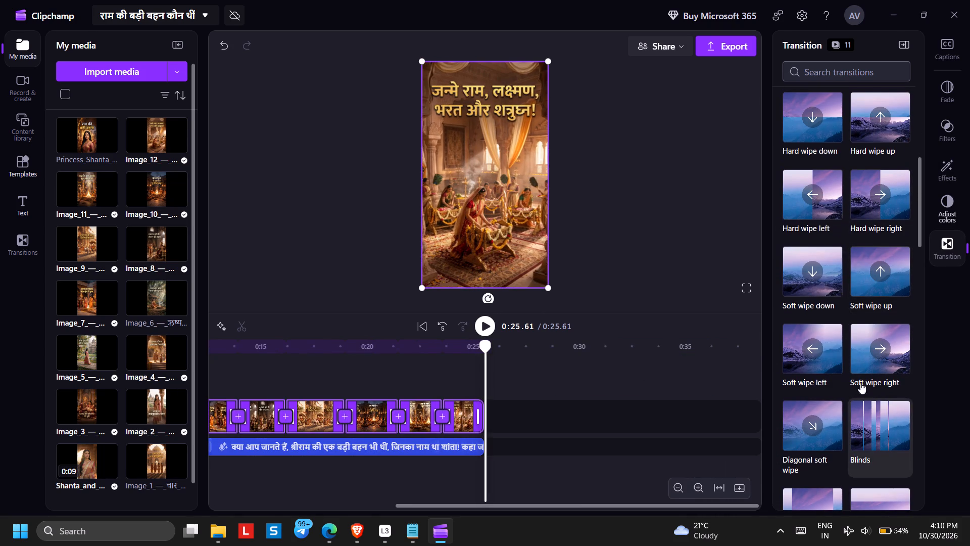
{"action": "scroll", "coordinate": [847, 429], "scroll_direction": "down", "scroll_amount": 2}
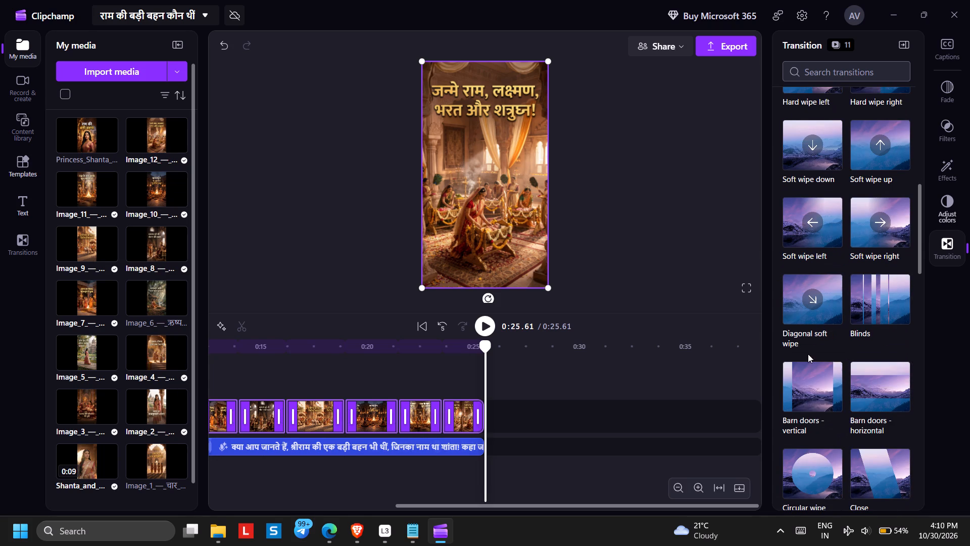
{"action": "scroll", "coordinate": [844, 328], "scroll_direction": "up", "scroll_amount": 3}
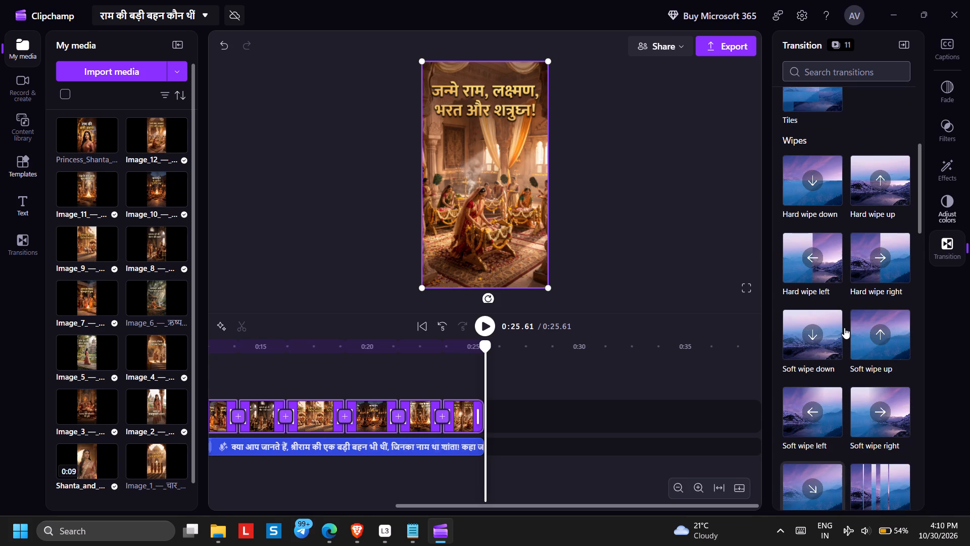
{"action": "scroll", "coordinate": [844, 328], "scroll_direction": "up", "scroll_amount": 1}
{"action": "scroll", "coordinate": [844, 328], "scroll_direction": "down", "scroll_amount": 4}
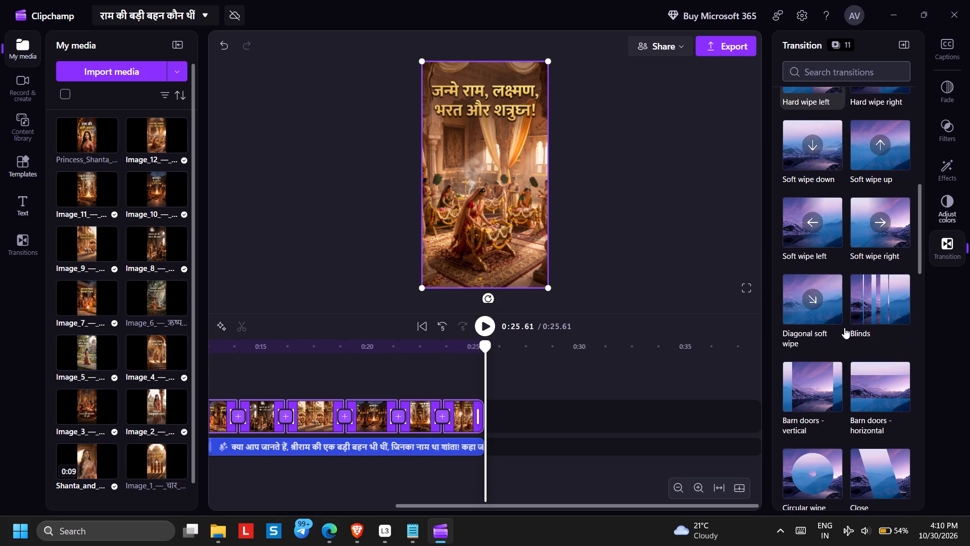
{"action": "scroll", "coordinate": [844, 328], "scroll_direction": "down", "scroll_amount": 3}
{"action": "scroll", "coordinate": [844, 328], "scroll_direction": "up", "scroll_amount": 5}
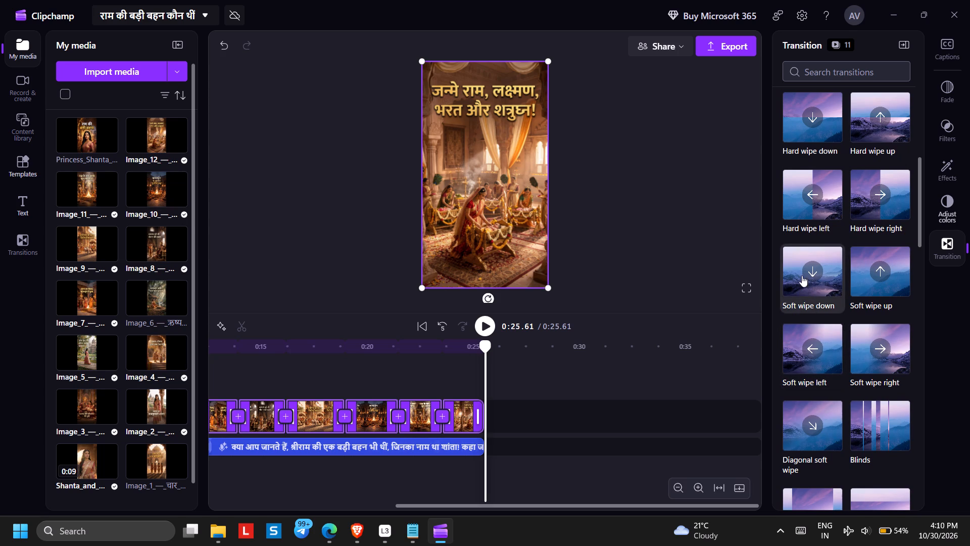
{"action": "left_click", "coordinate": [807, 198]}
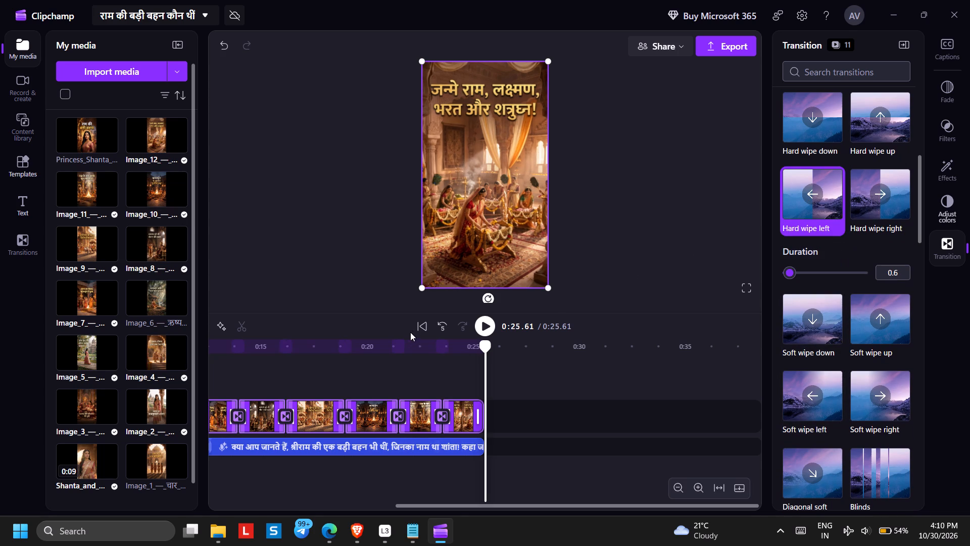
Play the video from the beginning to check the wipe transitions, and pause just after Image 2 comes in.
{"action": "left_click", "coordinate": [419, 326]}
{"action": "left_click", "coordinate": [486, 331]}
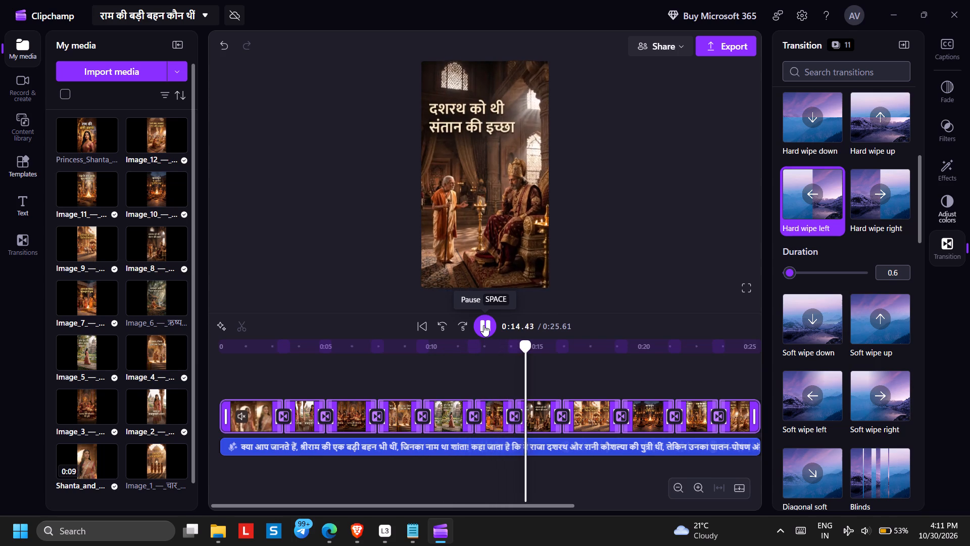
{"action": "left_click", "coordinate": [423, 331]}
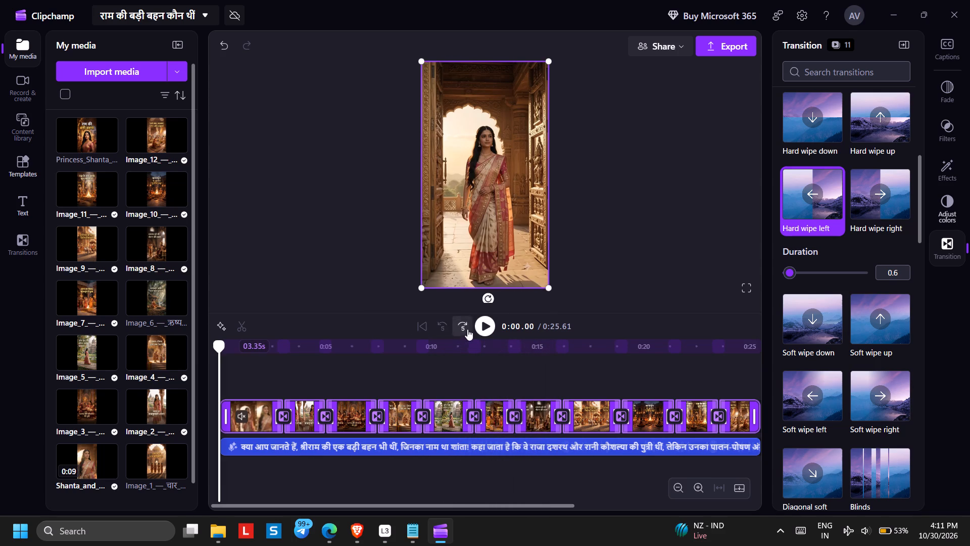
{"action": "left_click", "coordinate": [488, 326]}
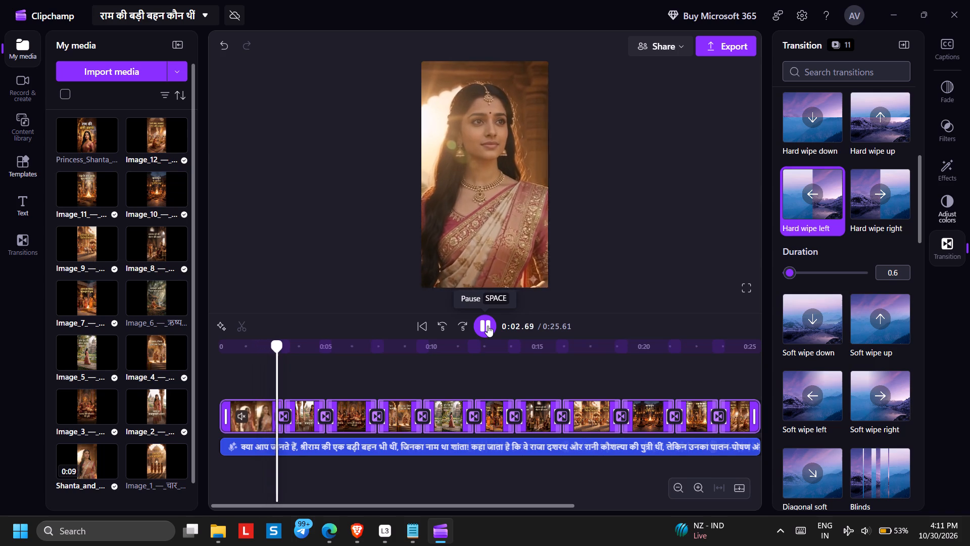
{"action": "left_click", "coordinate": [488, 326]}
Change the transition between Images 2 and 3 to Soft wipe down, and between Images 3 and 4 to Soft wipe up.
{"action": "left_click_drag", "start_coordinate": [347, 380], "coordinate": [312, 406]}
{"action": "left_click", "coordinate": [969, 249]}
{"action": "left_click", "coordinate": [960, 248]}
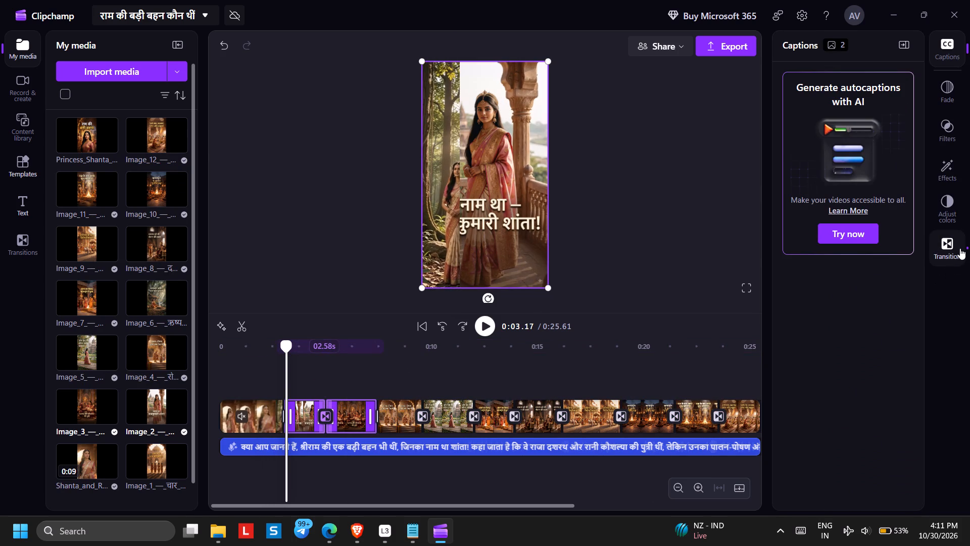
{"action": "left_click", "coordinate": [816, 306]}
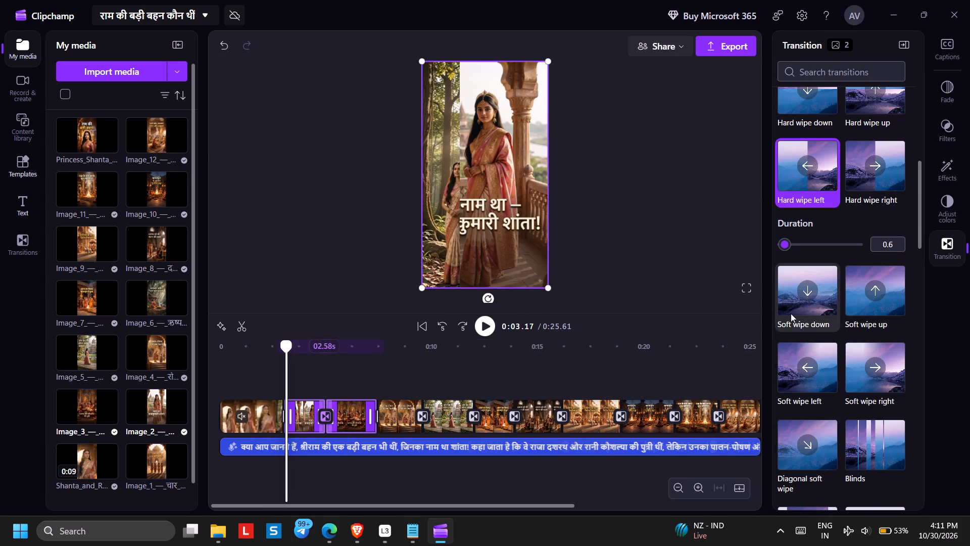
{"action": "left_click_drag", "start_coordinate": [392, 384], "coordinate": [368, 406]}
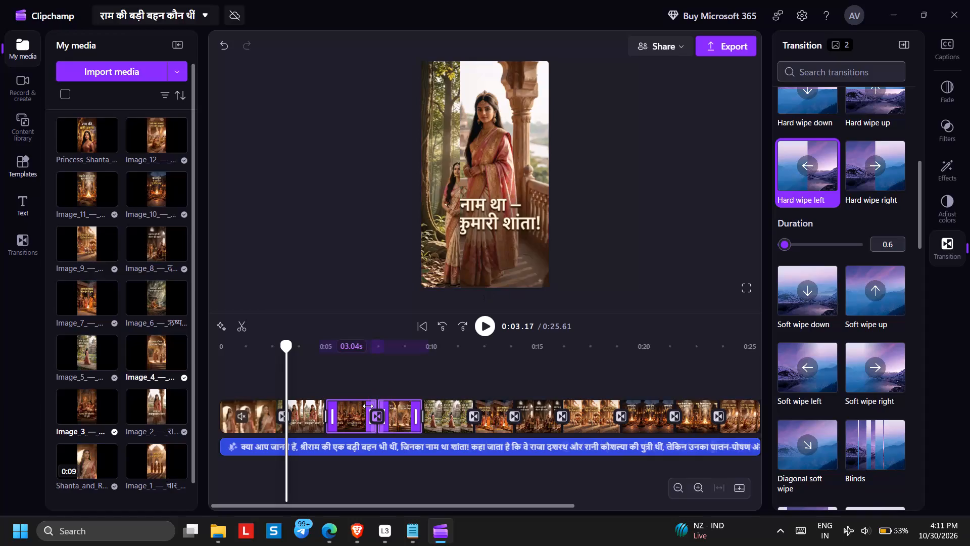
{"action": "left_click", "coordinate": [873, 294]}
Change the transition between Images 4 and 5 to Soft wipe left, and between Images 5 and 7 to Soft wipe right.
{"action": "left_click_drag", "start_coordinate": [447, 387], "coordinate": [443, 396]}
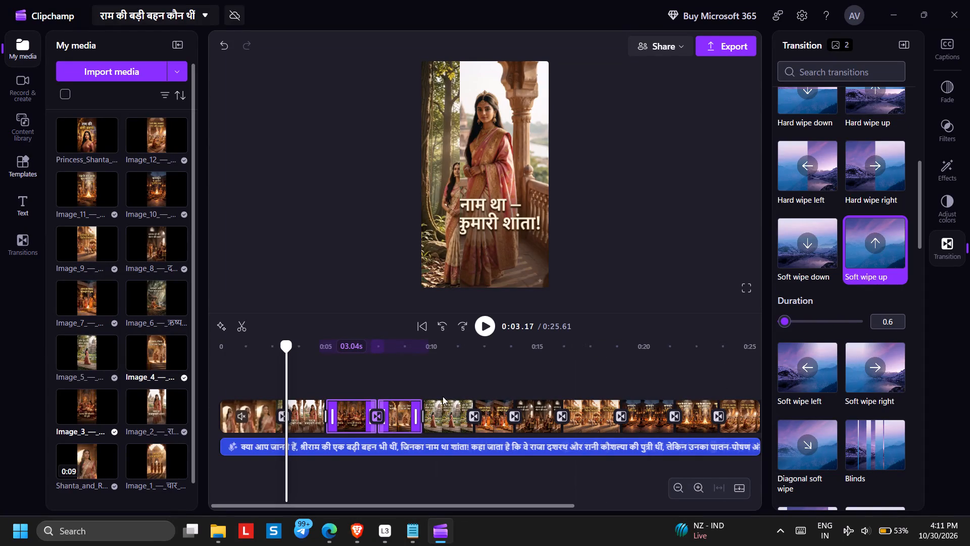
{"action": "left_click_drag", "start_coordinate": [443, 396], "coordinate": [405, 417]}
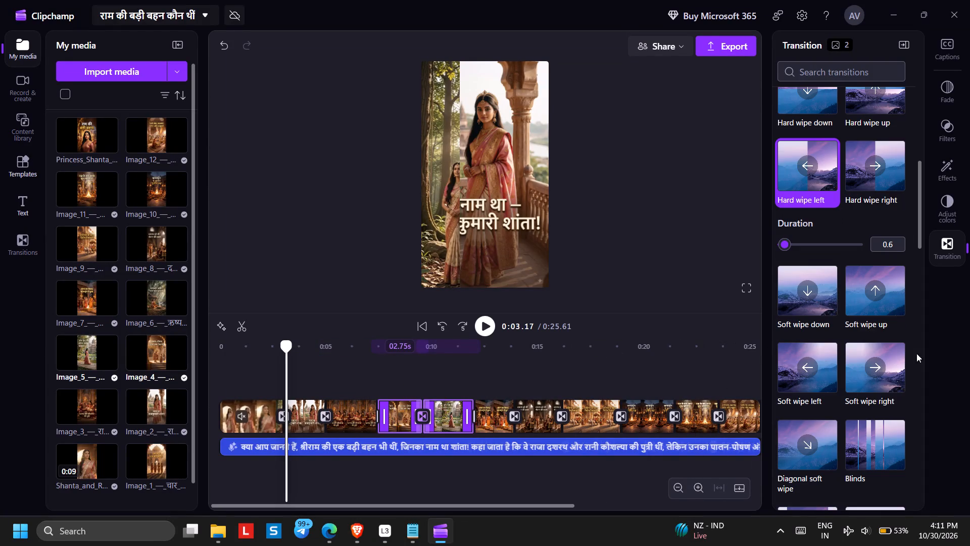
{"action": "left_click", "coordinate": [813, 389]}
{"action": "left_click_drag", "start_coordinate": [502, 390], "coordinate": [472, 415]}
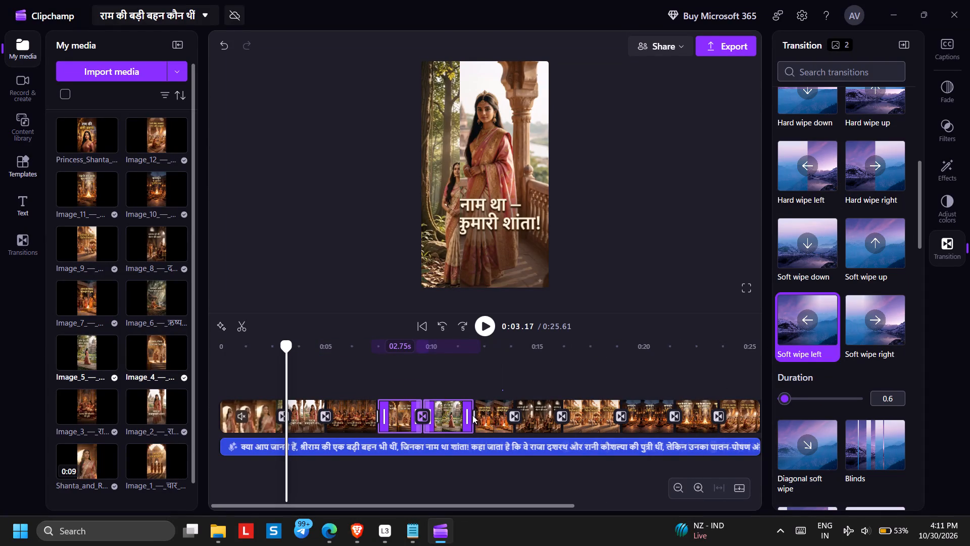
{"action": "left_click_drag", "start_coordinate": [472, 415], "coordinate": [461, 416]}
{"action": "left_click", "coordinate": [885, 367]}
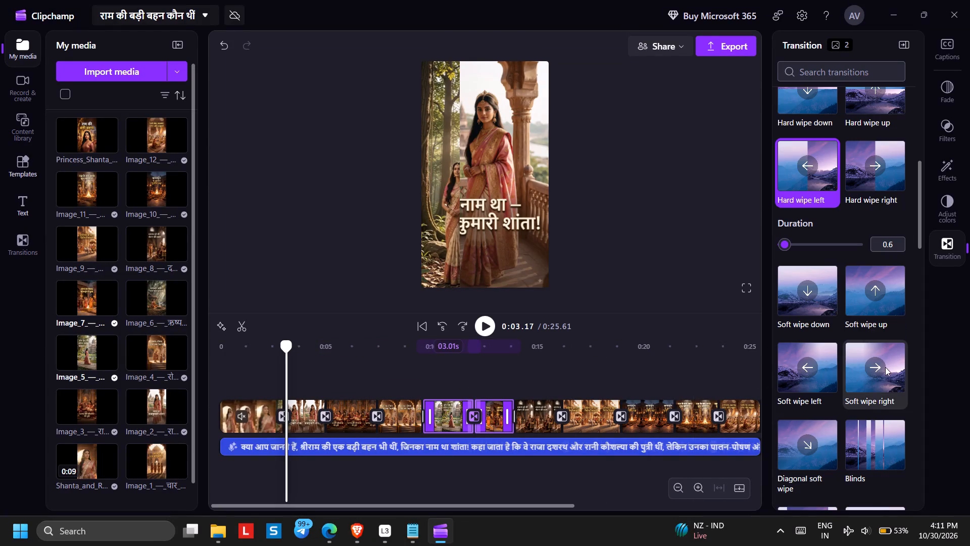
Change the transition between Images 7 and 8 to Diagonal soft wipe, and between Images 8 and 9 to Soft wipe down.
{"action": "left_click_drag", "start_coordinate": [537, 390], "coordinate": [509, 406]}
{"action": "left_click", "coordinate": [956, 243]}
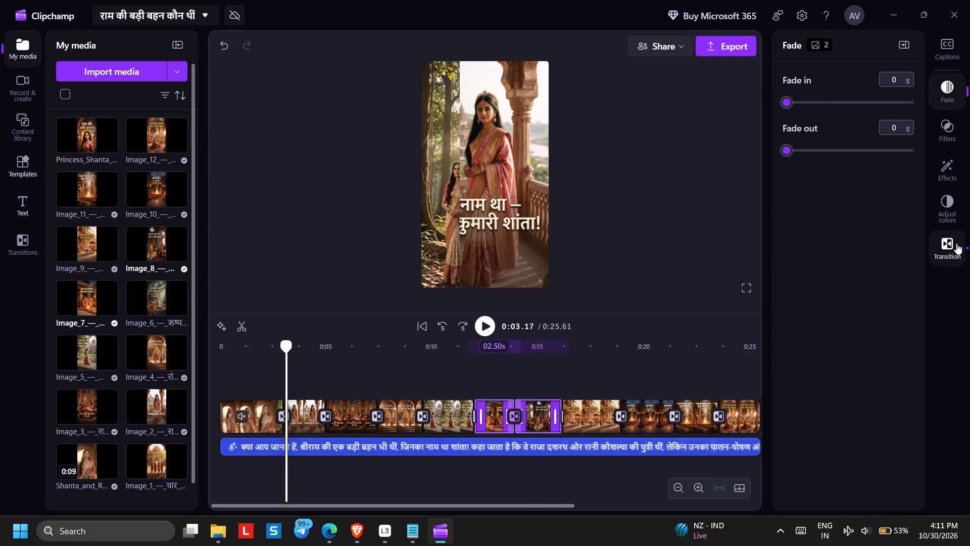
{"action": "left_click", "coordinate": [800, 444]}
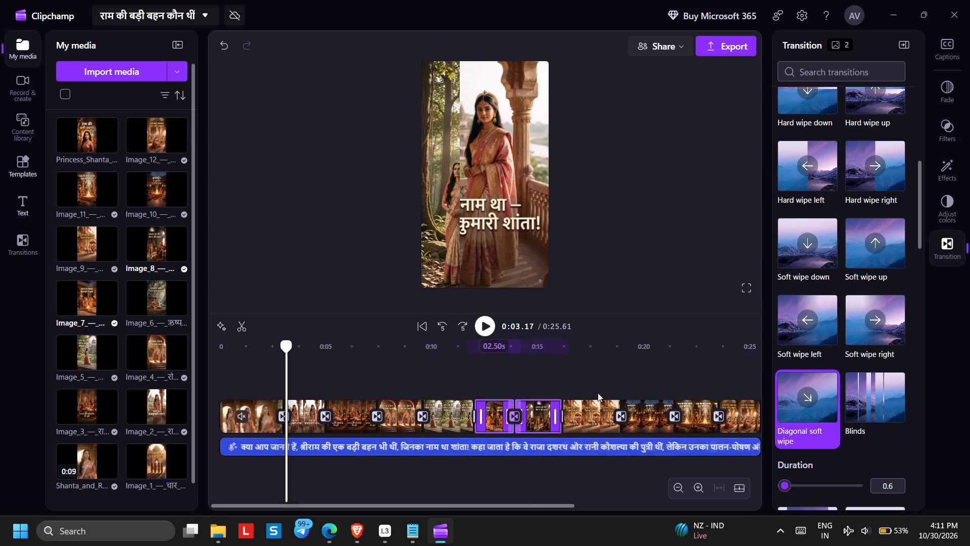
{"action": "left_click_drag", "start_coordinate": [577, 386], "coordinate": [552, 406]}
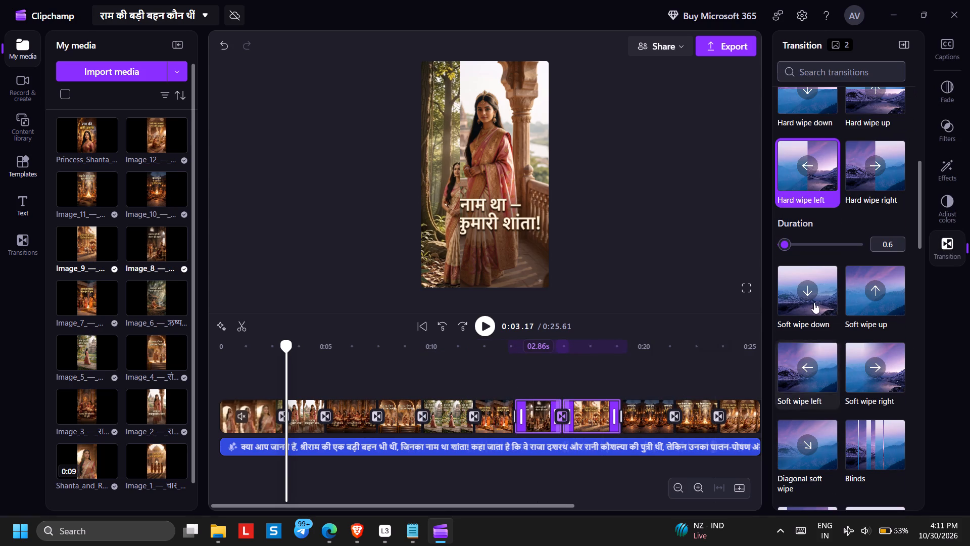
{"action": "left_click", "coordinate": [814, 302]}
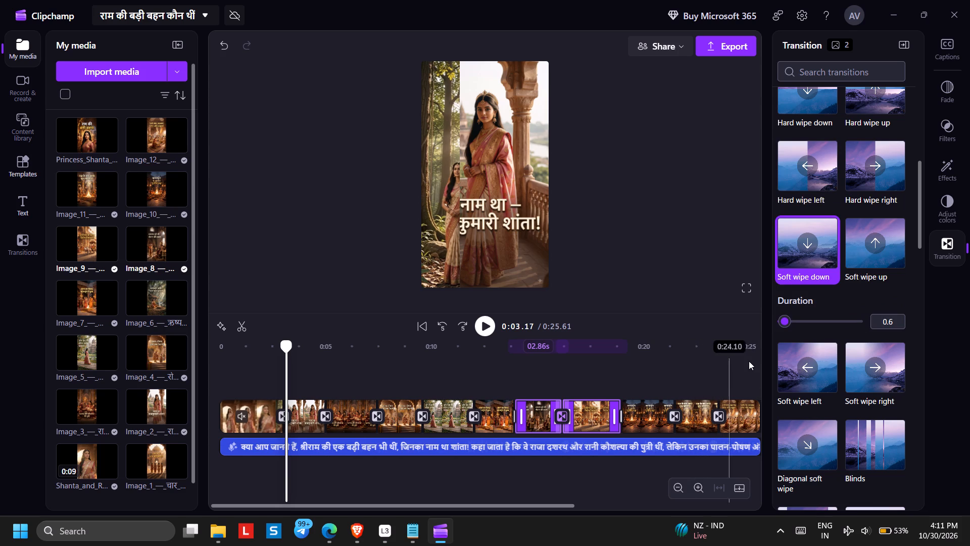
Change the transition between Images 9 and 10 to Soft wipe up, and between Images 10 and 11 to Soft wipe left.
{"action": "left_click_drag", "start_coordinate": [642, 381], "coordinate": [612, 405]}
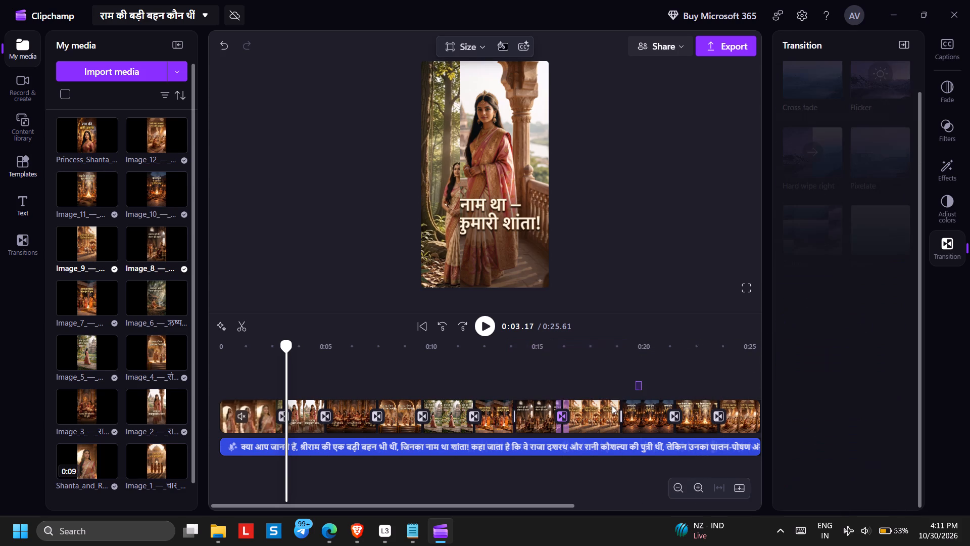
{"action": "left_click_drag", "start_coordinate": [612, 405], "coordinate": [605, 408]}
{"action": "left_click", "coordinate": [868, 295]}
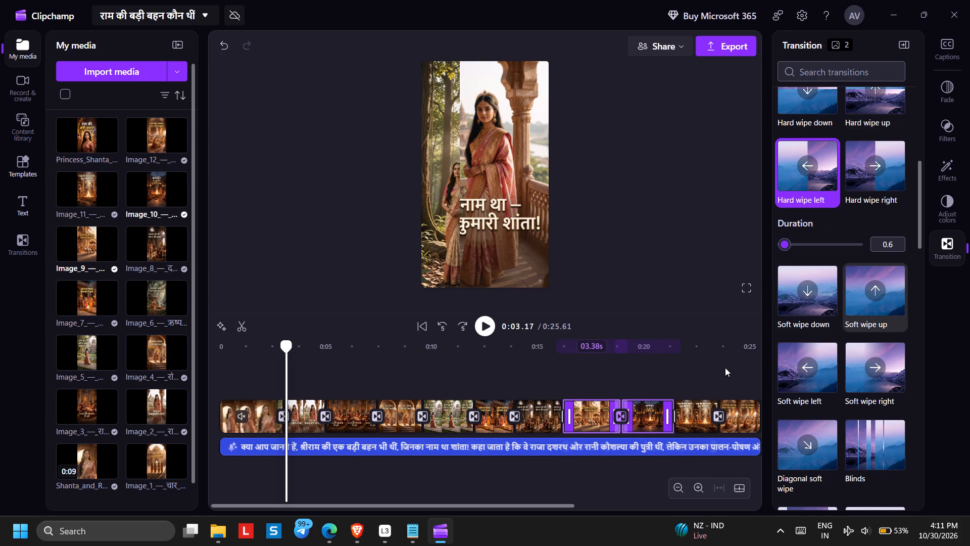
{"action": "left_click_drag", "start_coordinate": [687, 379], "coordinate": [655, 410]}
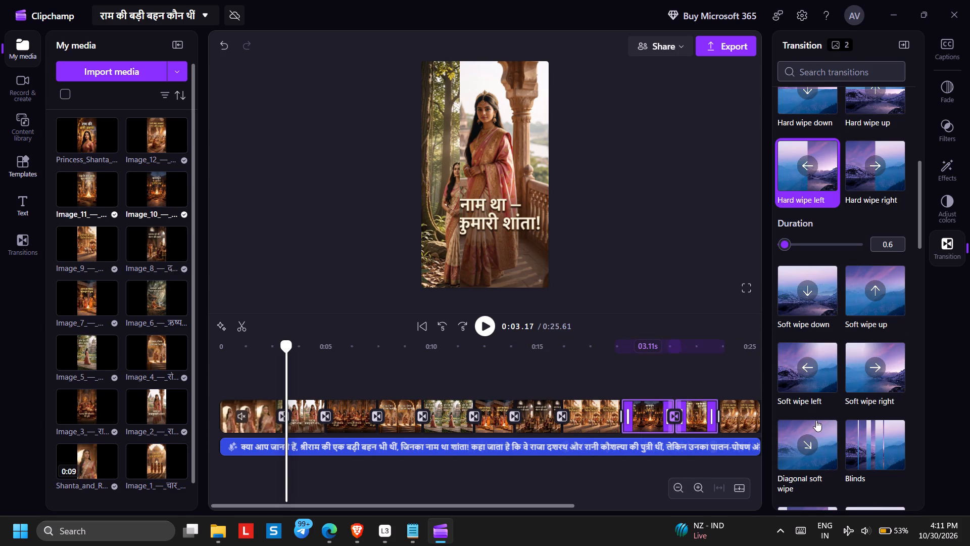
{"action": "double_click", "coordinate": [807, 439]}
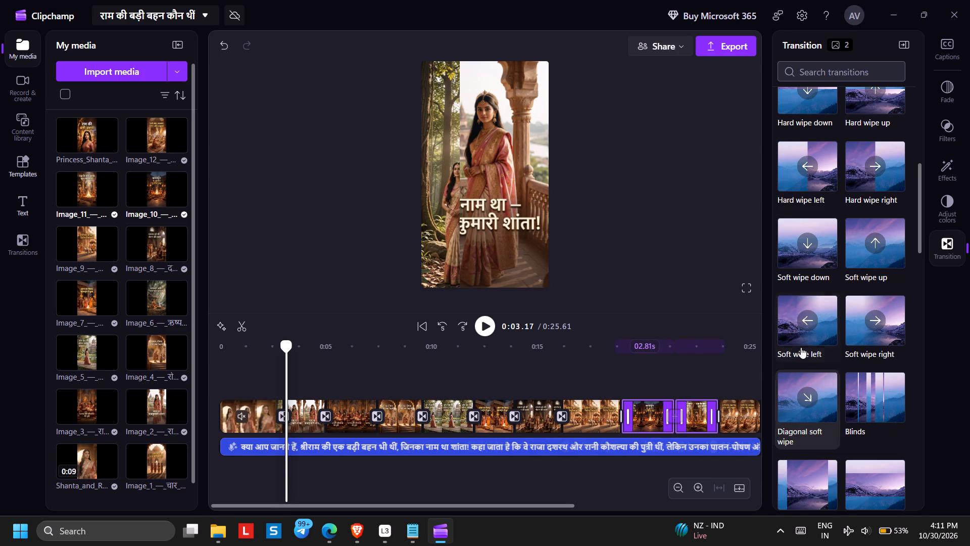
{"action": "left_click", "coordinate": [801, 347]}
Change the transition between Images 11 and 12 to Hard wipe down.
{"action": "left_click_drag", "start_coordinate": [740, 381], "coordinate": [717, 413]}
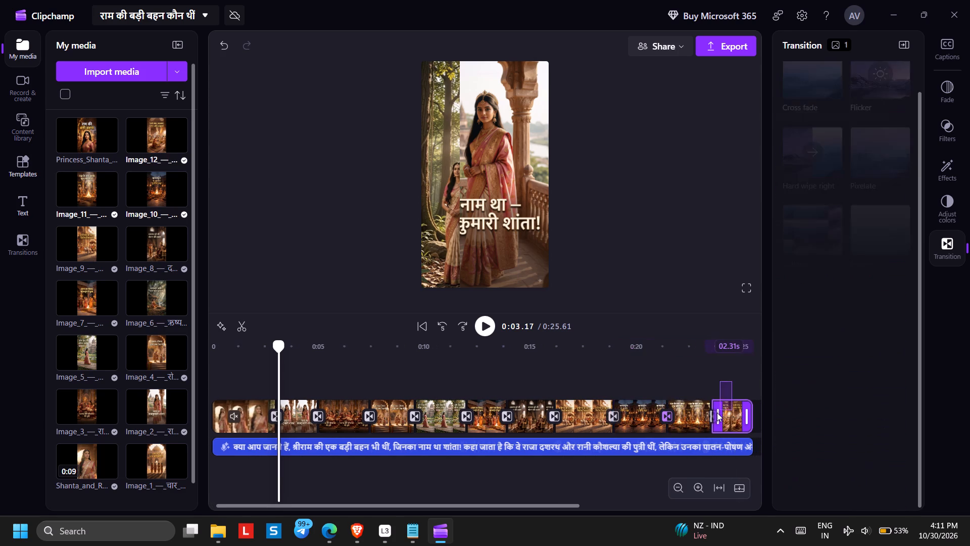
{"action": "left_click_drag", "start_coordinate": [717, 413], "coordinate": [708, 414]}
{"action": "left_click", "coordinate": [949, 250]}
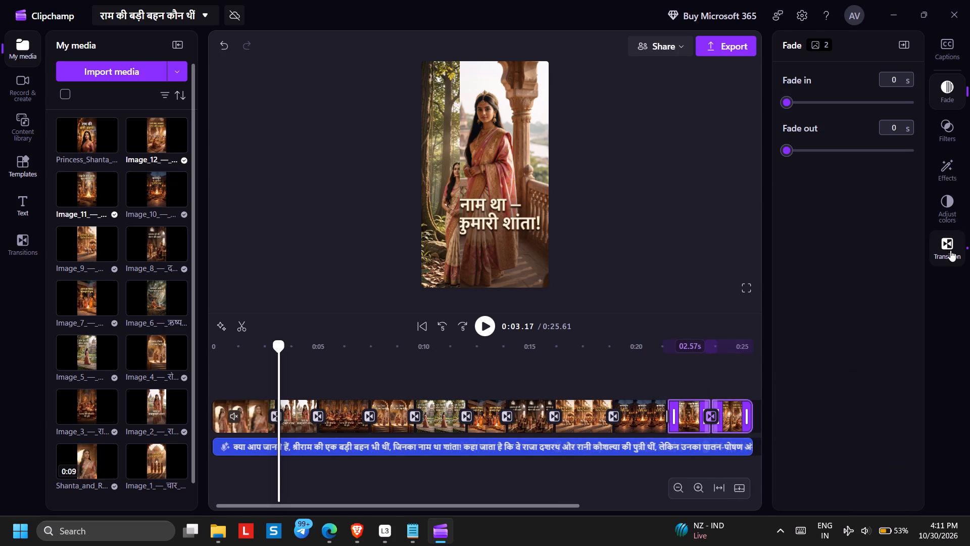
{"action": "scroll", "coordinate": [833, 255], "scroll_direction": "up", "scroll_amount": 2}
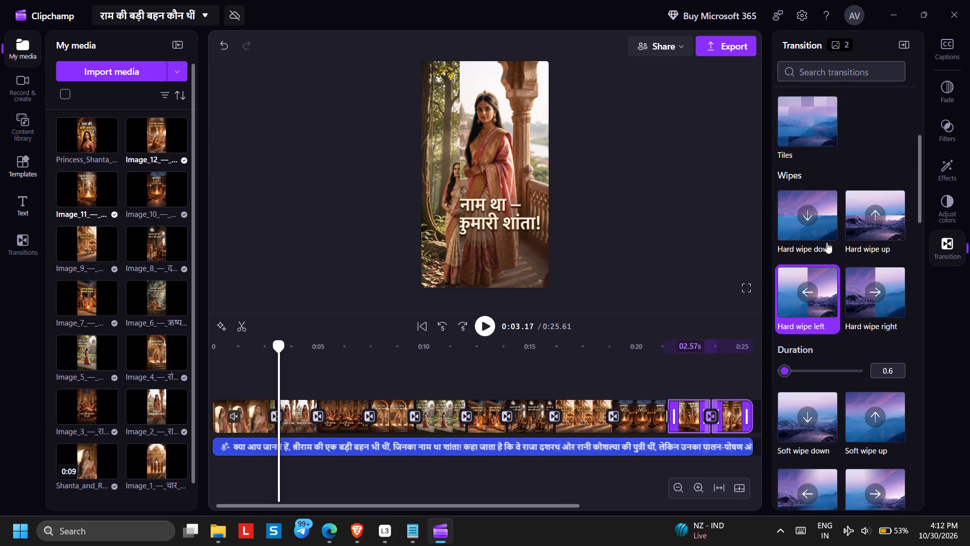
{"action": "left_click", "coordinate": [824, 230]}
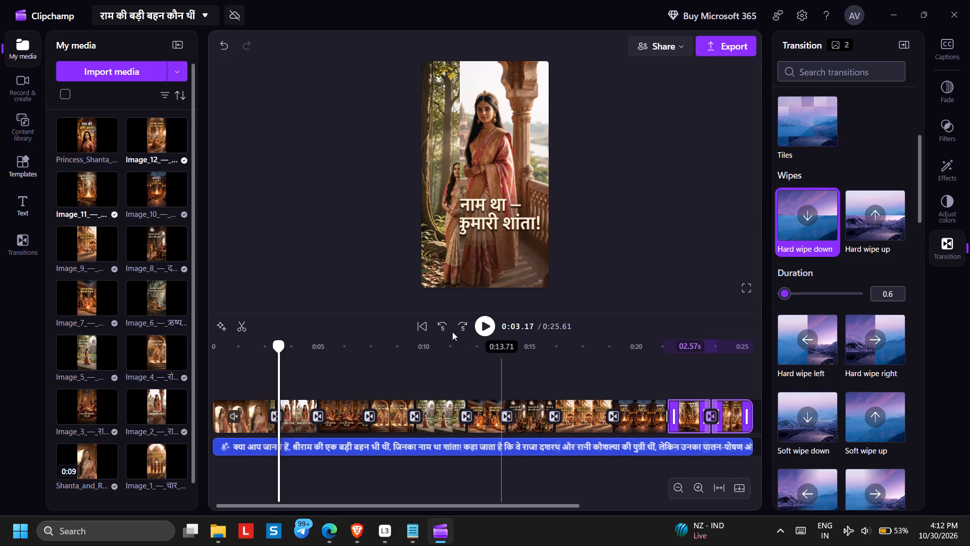
Play the whole edited video from the beginning to check its transitions and timing.
{"action": "left_click", "coordinate": [413, 329]}
{"action": "left_click", "coordinate": [475, 329]}
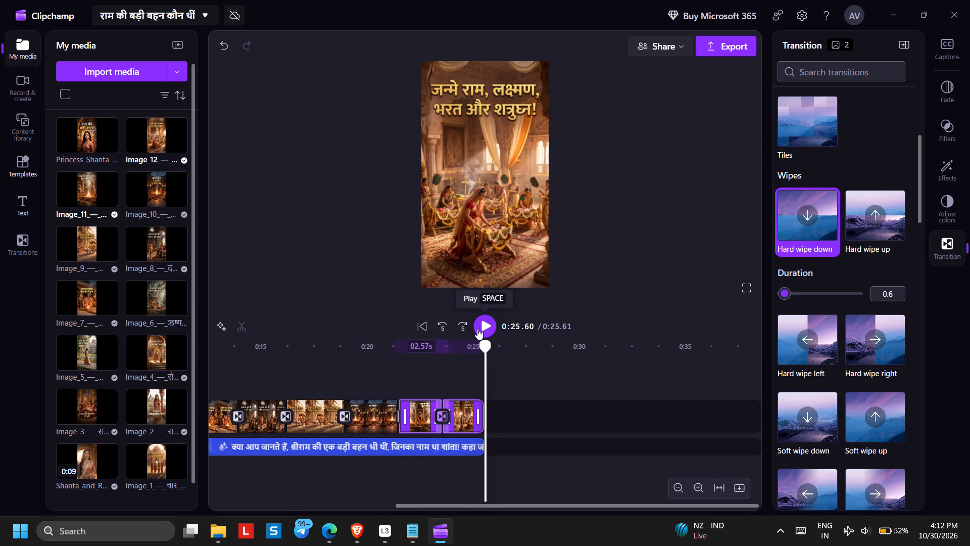
Export the video in 1080p as राम की बड़ी बहन कौन थीं.mp4.
{"action": "left_click", "coordinate": [731, 48]}
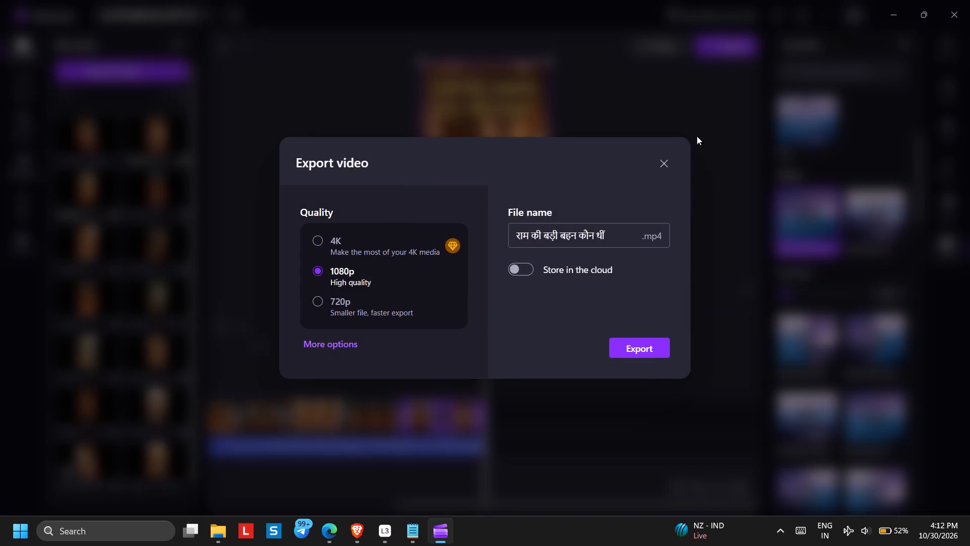